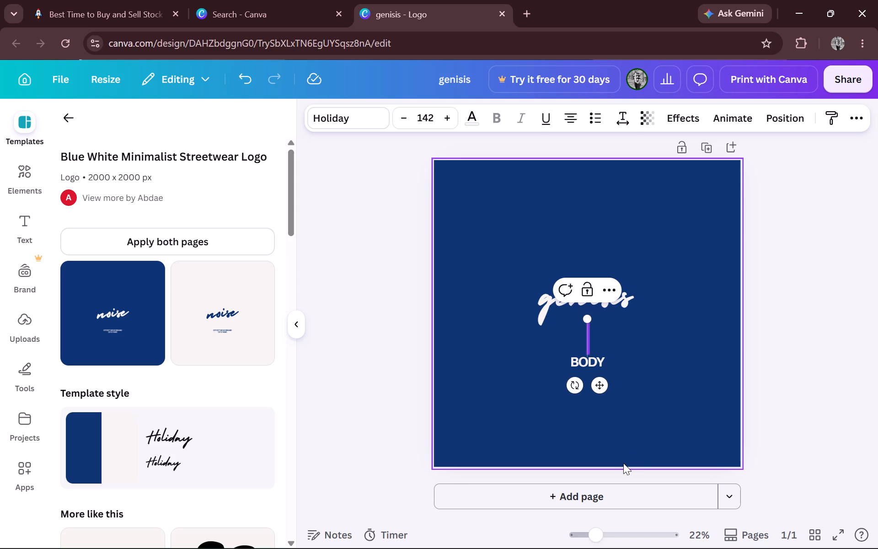
Enter "new zealand" in the empty Holiday-font text box between genisis and BODY.
type("new")
key("space")
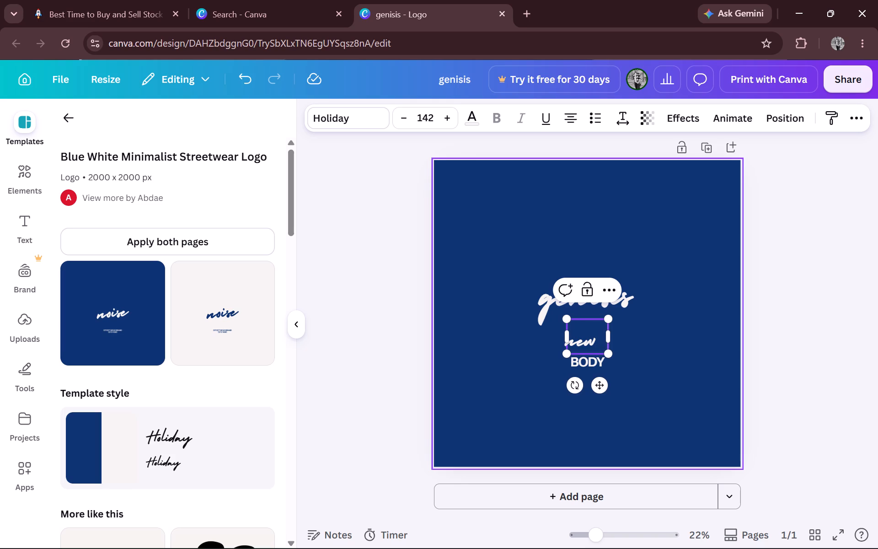
key("z")
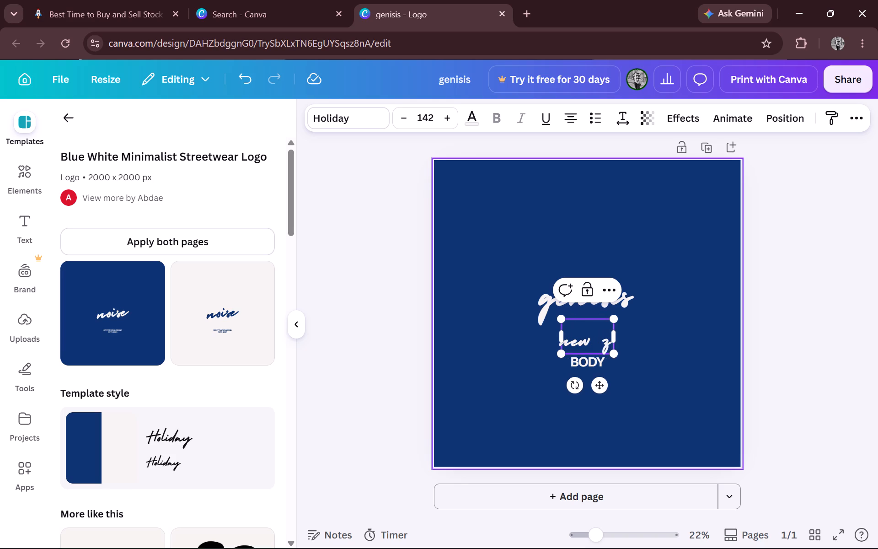
type("ea")
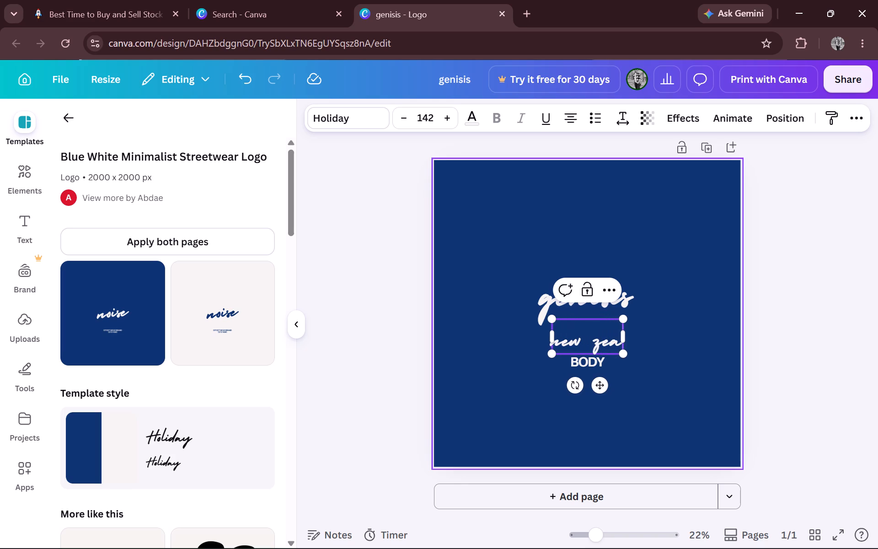
key("a")
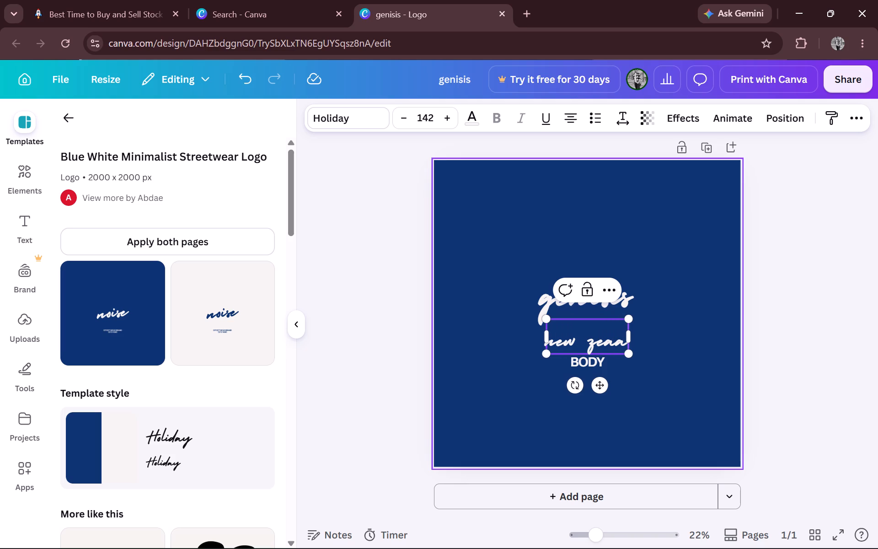
key("BackSpace")
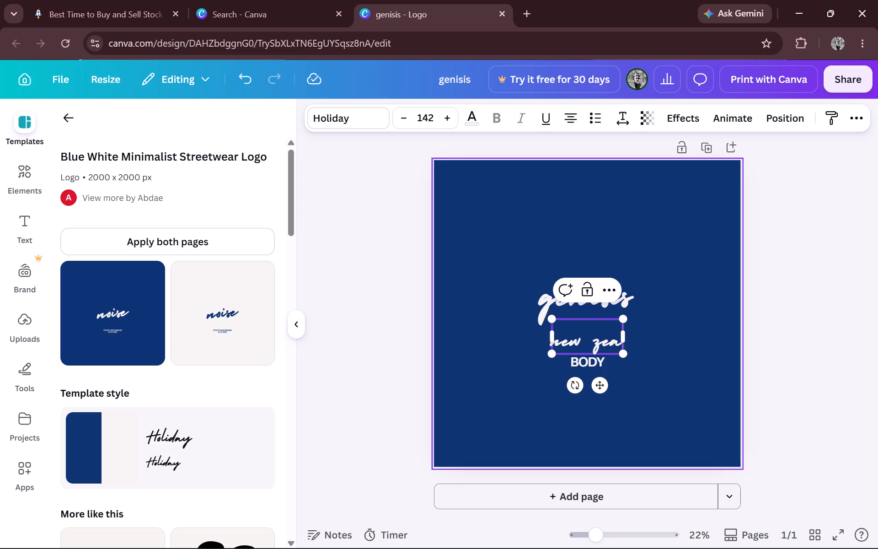
type("la")
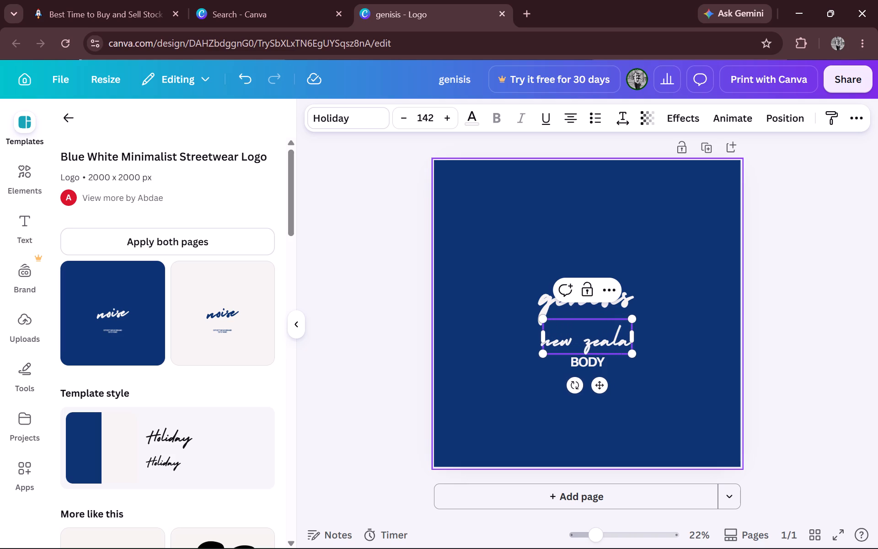
type("nd")
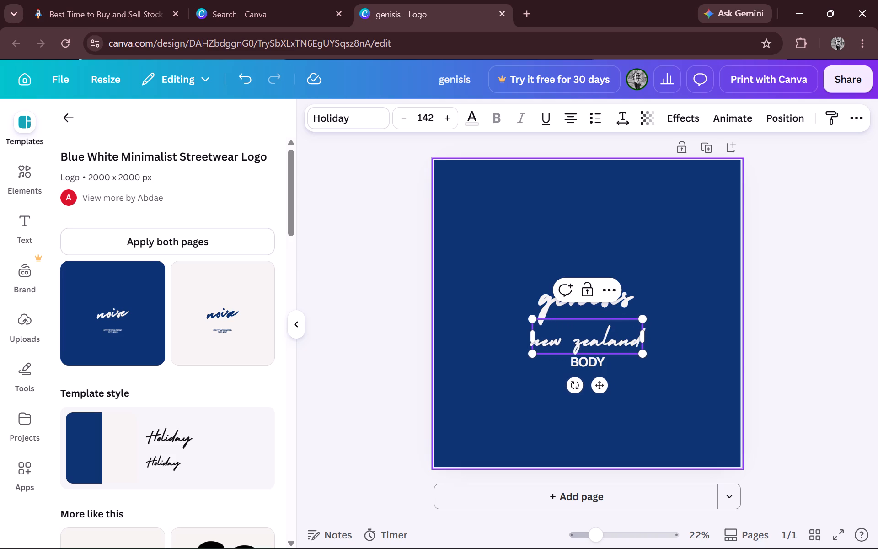
key("space")
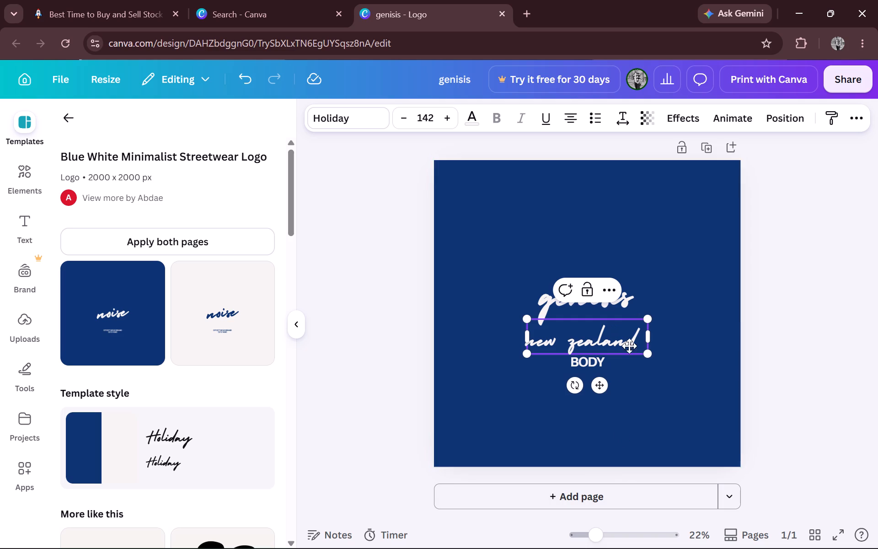
left_click(630, 372)
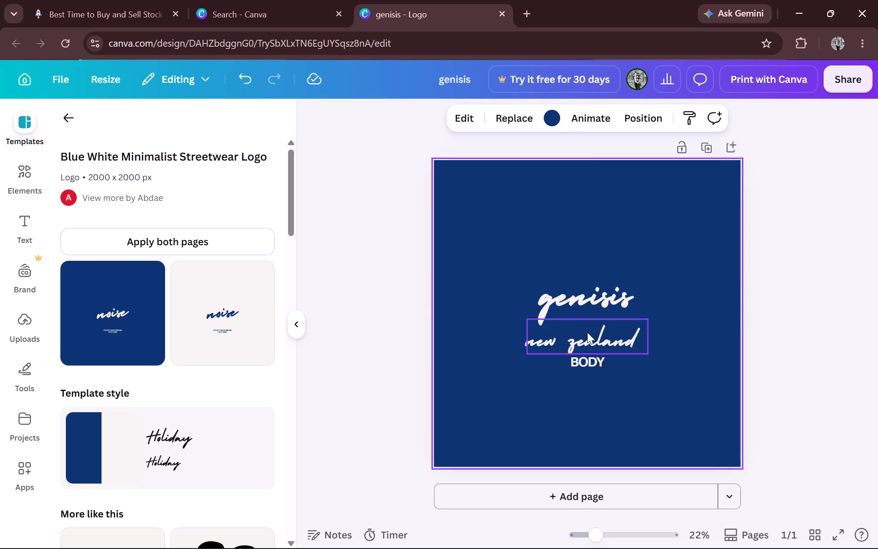
Resize the "new zealand" text proportionally to font size 156.
left_click(646, 352)
left_click_drag(646, 352, 663, 366)
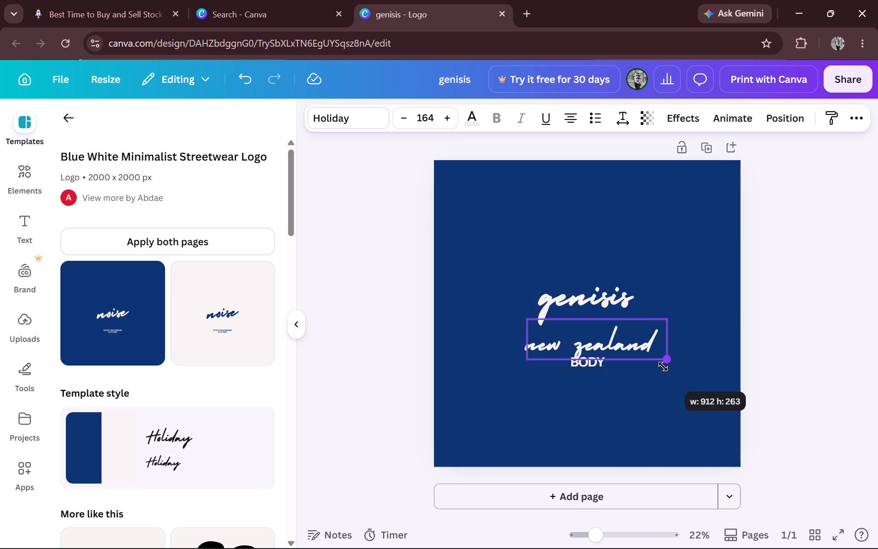
left_click_drag(663, 366, 671, 355)
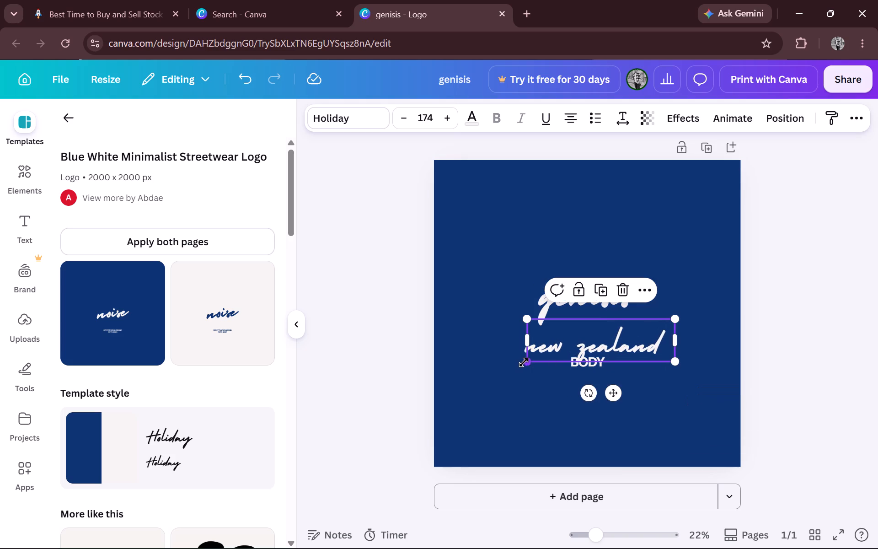
left_click_drag(526, 361, 465, 393)
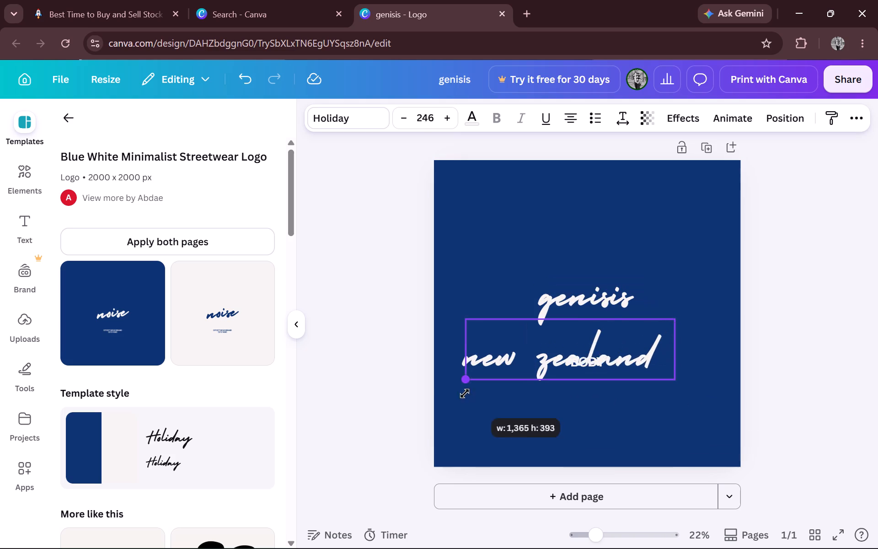
left_click_drag(465, 393, 444, 392)
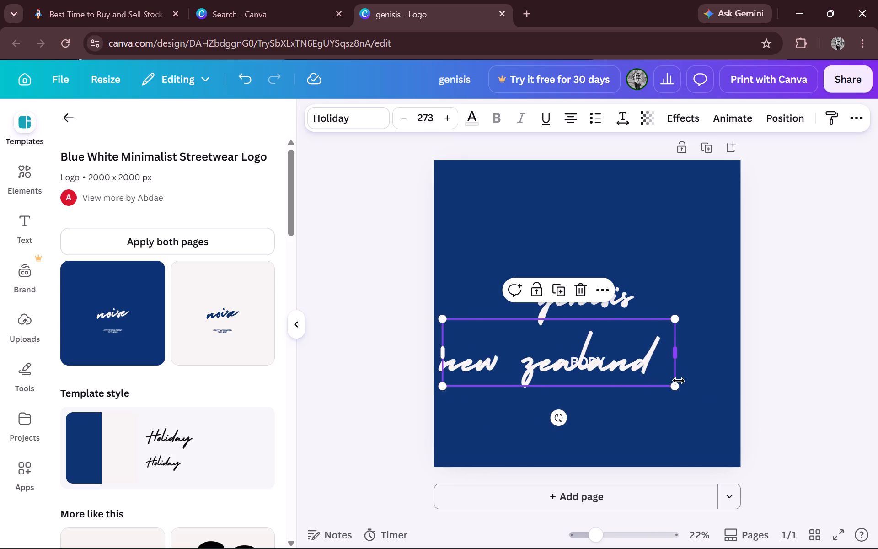
left_click_drag(676, 390, 659, 346)
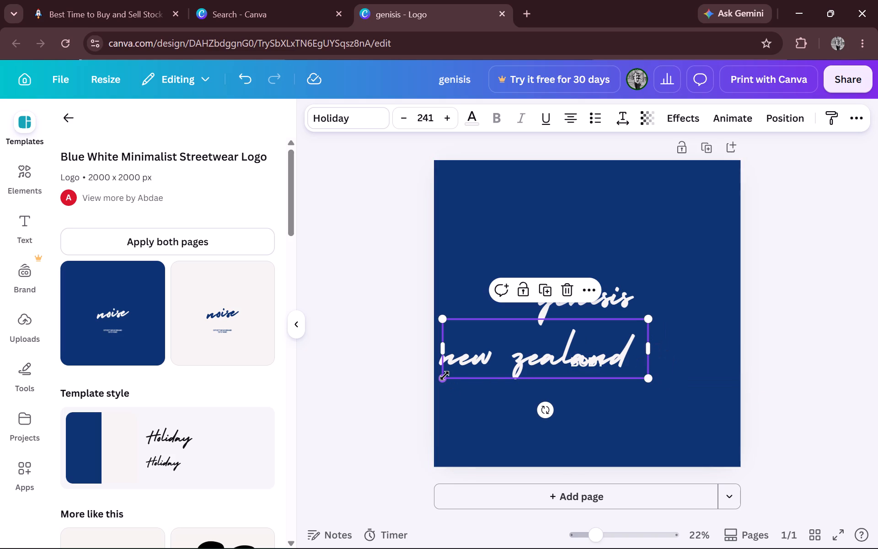
left_click_drag(444, 376, 513, 337)
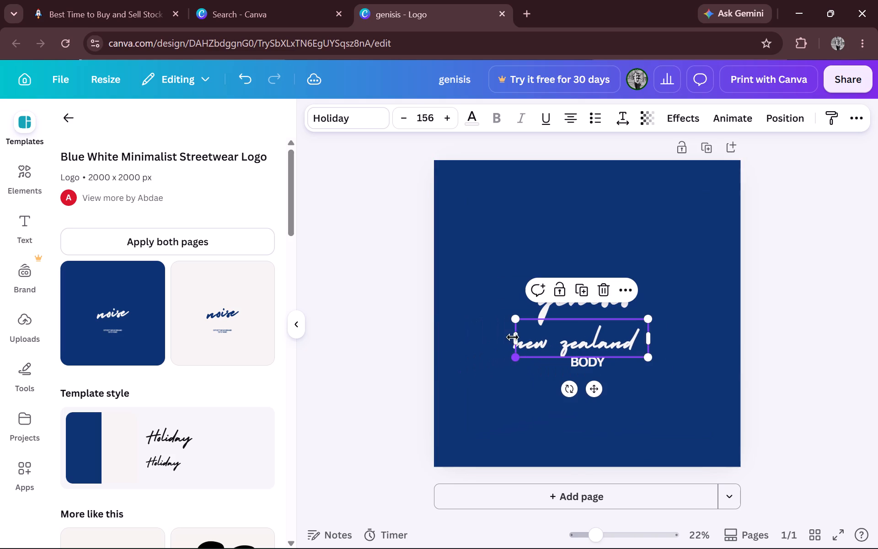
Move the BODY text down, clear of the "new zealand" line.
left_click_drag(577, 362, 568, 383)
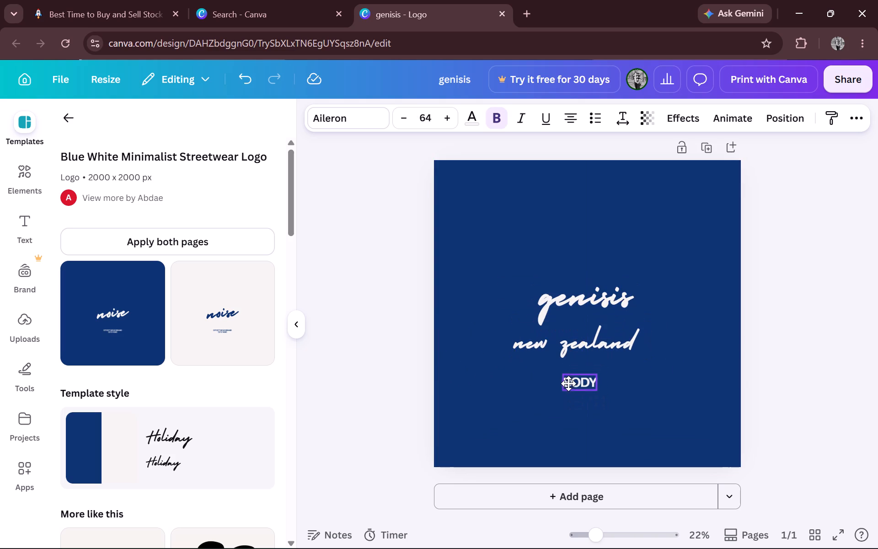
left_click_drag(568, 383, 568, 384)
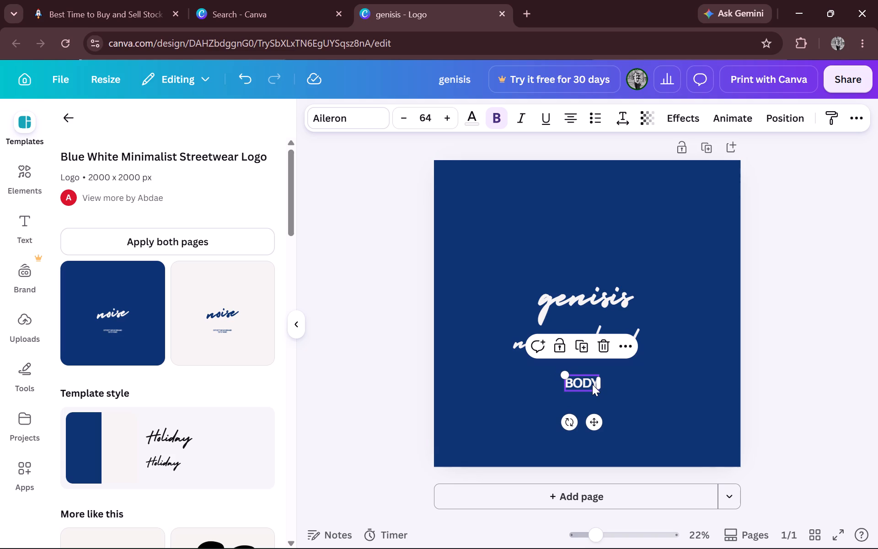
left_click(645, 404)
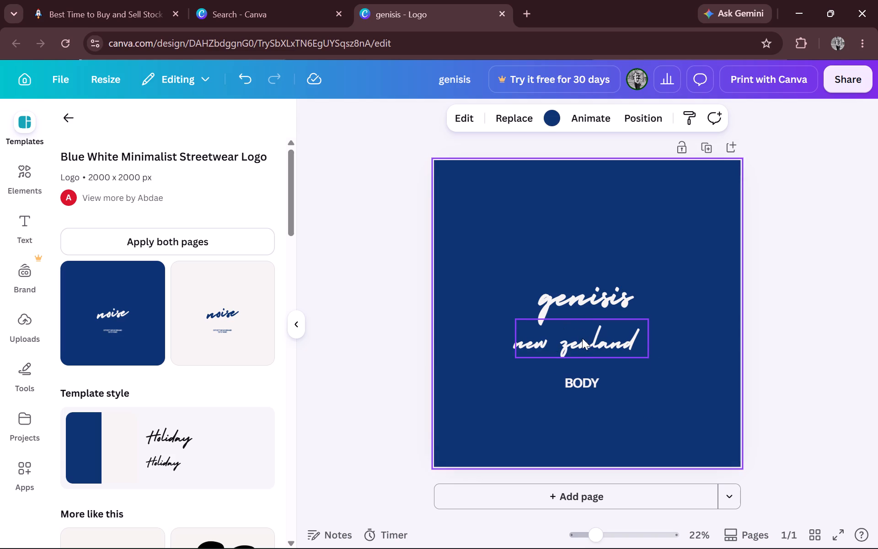
Move the "new zealand" text above genisis and widen its text box on both sides, keeping font size 156.
left_click_drag(586, 342, 573, 240)
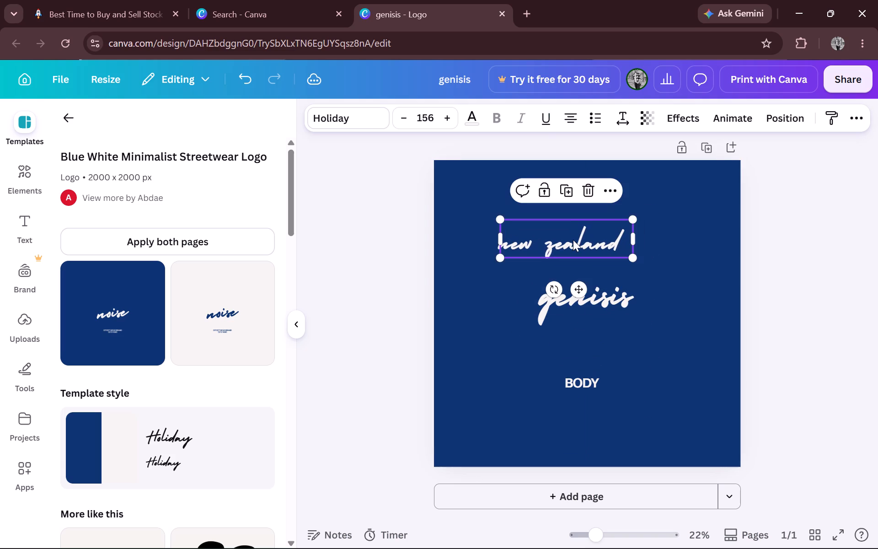
left_click_drag(500, 238, 477, 241)
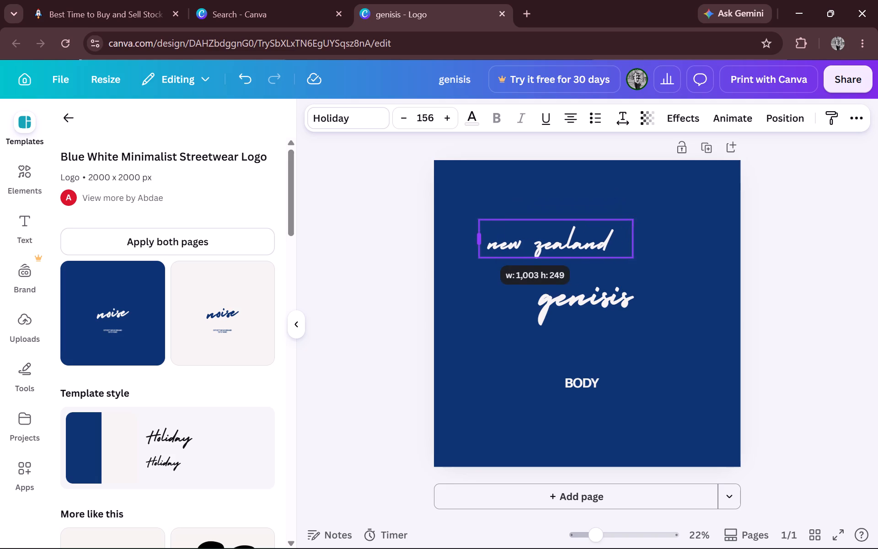
left_click_drag(477, 241, 475, 242)
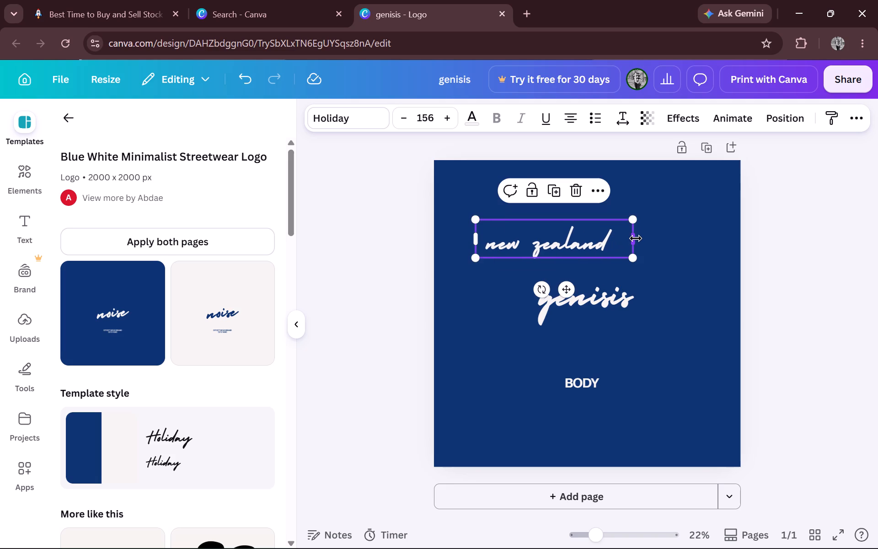
left_click(636, 238)
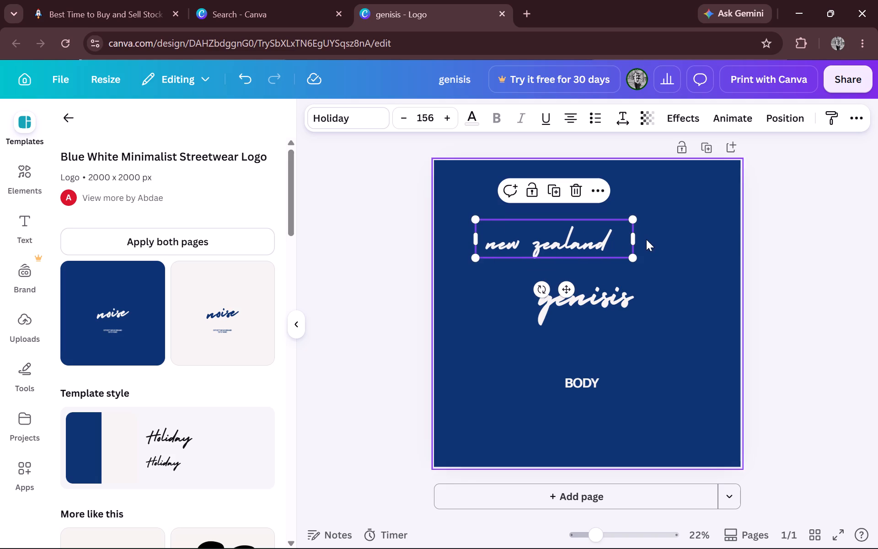
left_click_drag(636, 236, 689, 245)
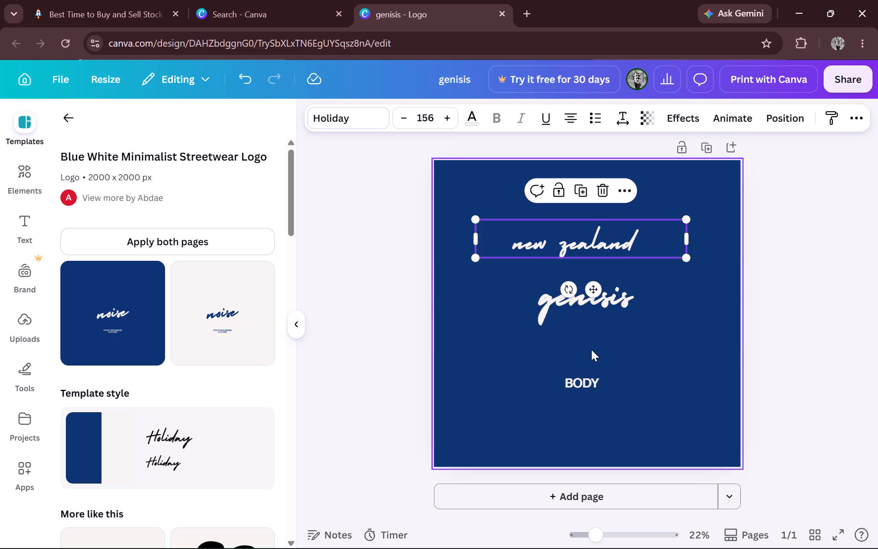
Move genisis lower on the page and place the BODY text between "new zealand" and genisis.
left_click_drag(588, 304, 588, 349)
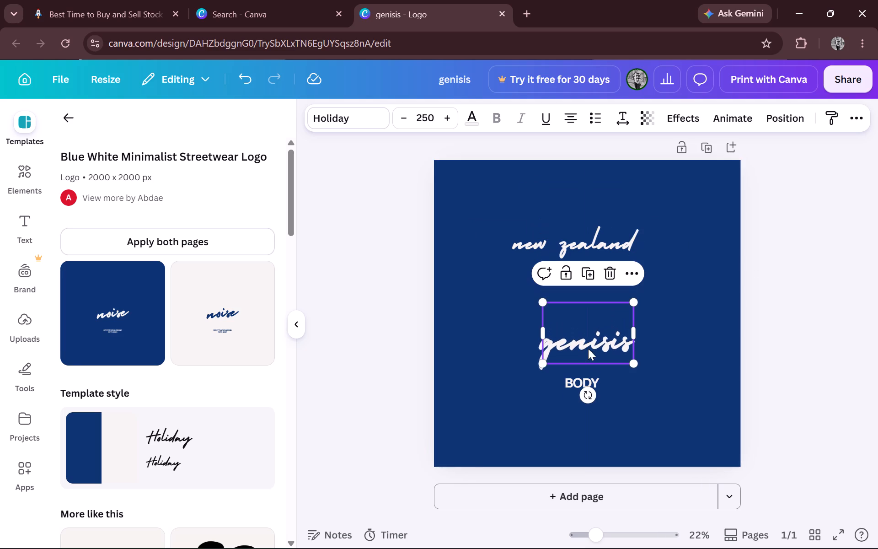
left_click_drag(588, 382, 582, 287)
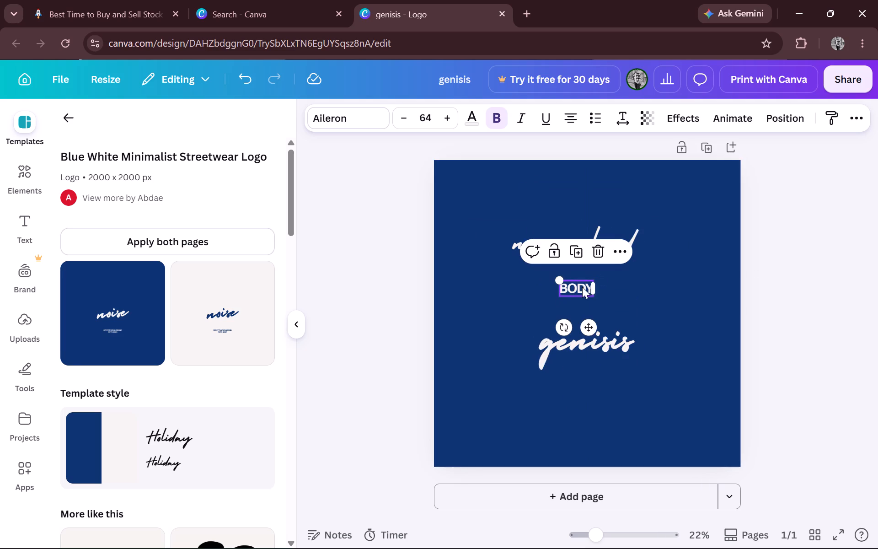
Replace the BODY text with "sponsered by".
left_click(589, 283)
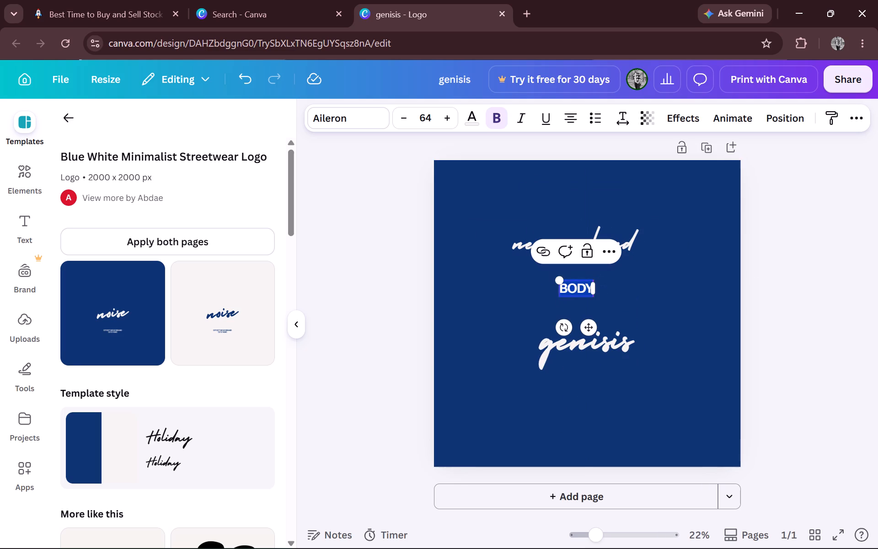
left_click(587, 285)
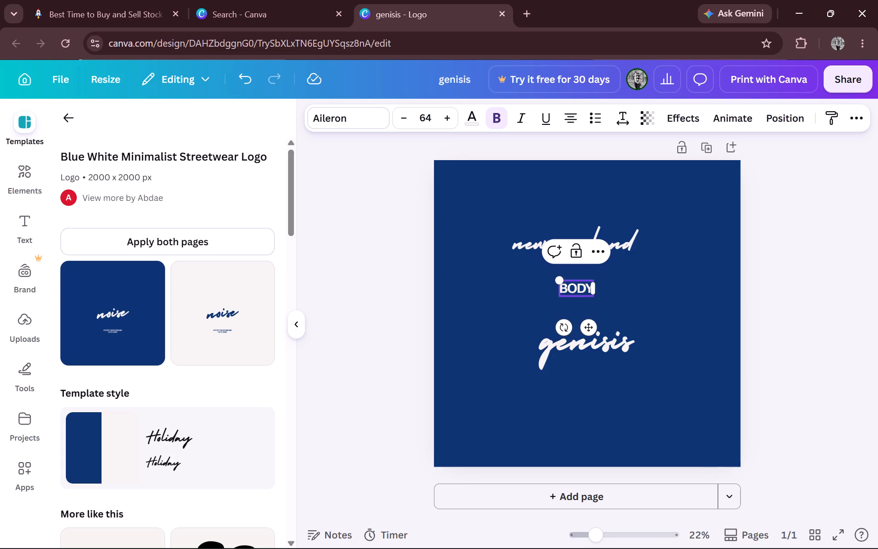
key("BackSpace")
key("BackSpace")
key("BackSpace")
key("Right")
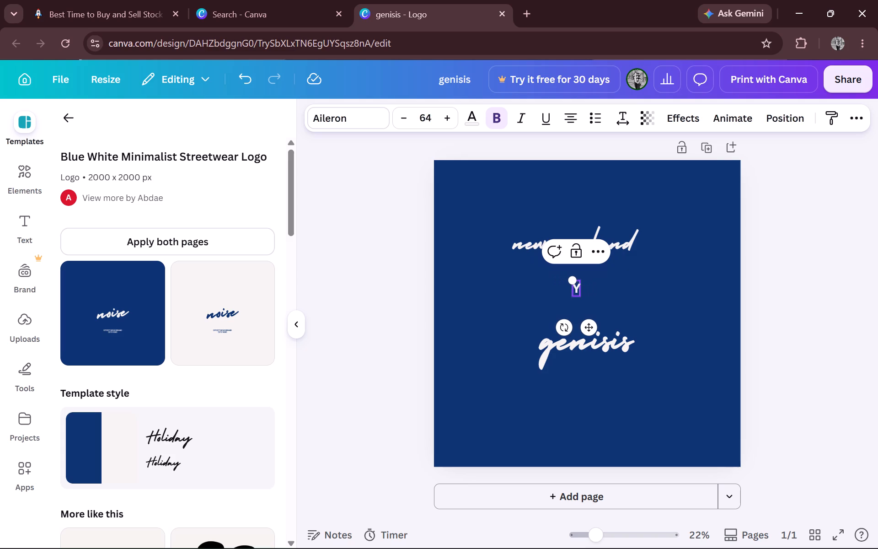
key("BackSpace")
type("sponsered bu")
key("BackSpace")
key("y")
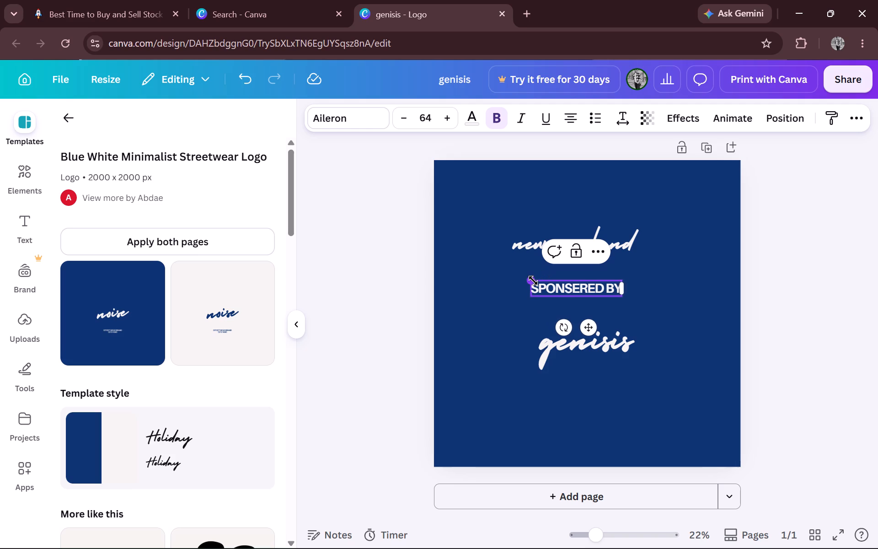
Enlarge the SPONSERED BY text to font size 70 and slightly widen its text box.
left_click_drag(533, 280, 526, 269)
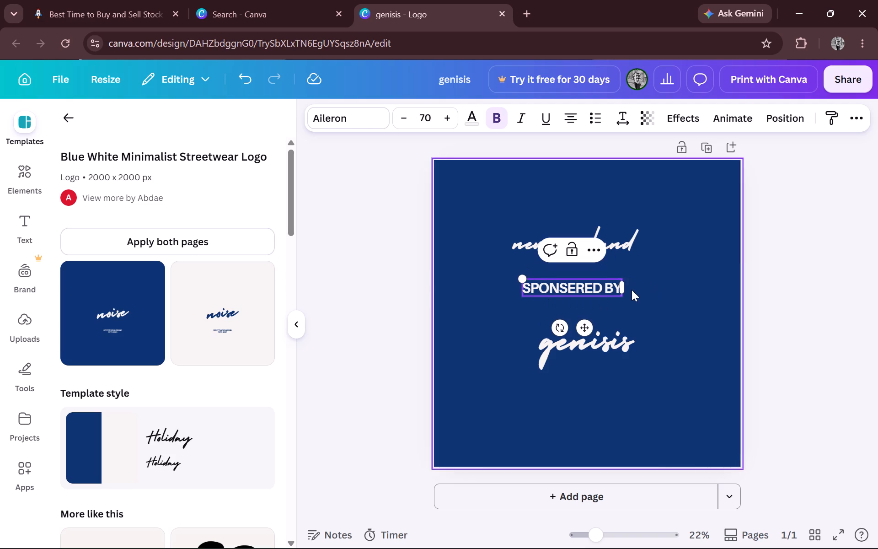
left_click_drag(622, 291, 629, 290)
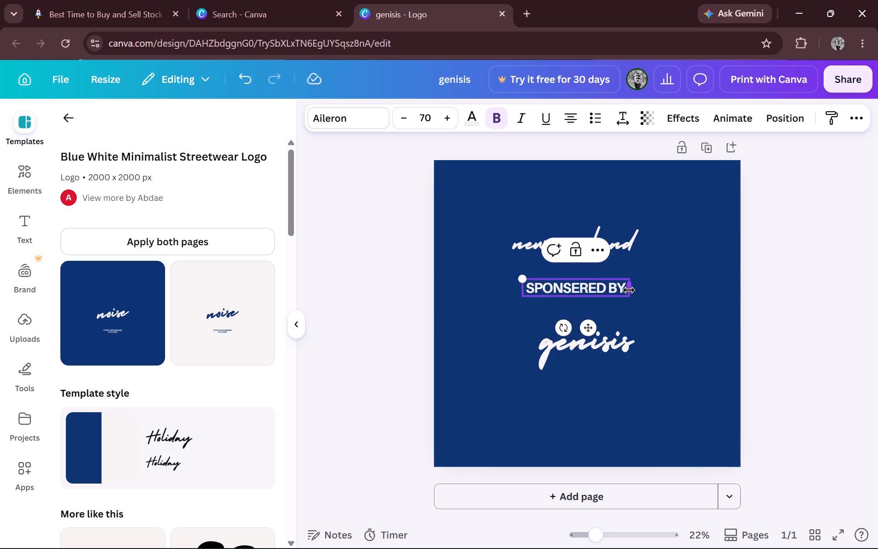
left_click_drag(578, 291, 578, 296)
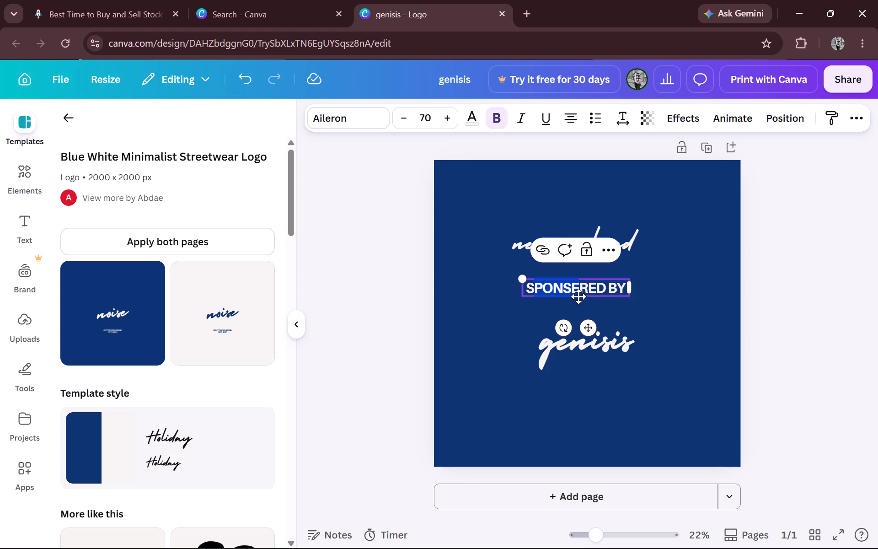
left_click(641, 324)
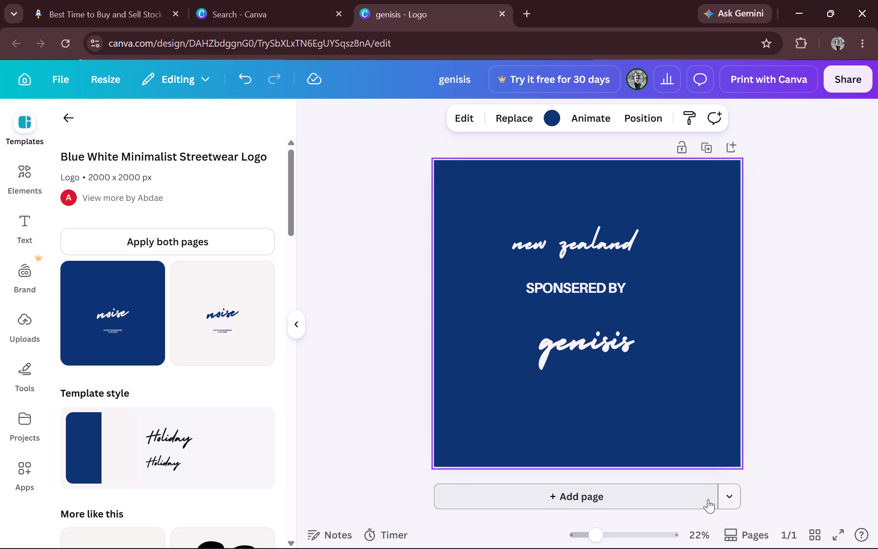
Save the logo design.
scroll(708, 499, "down", 1)
key("ctrl+s")
scroll(479, 247, "up", 1)
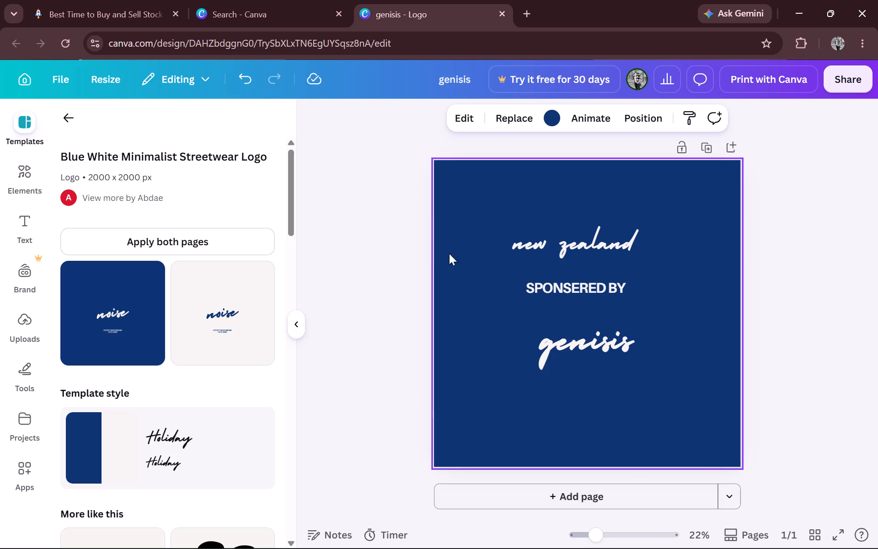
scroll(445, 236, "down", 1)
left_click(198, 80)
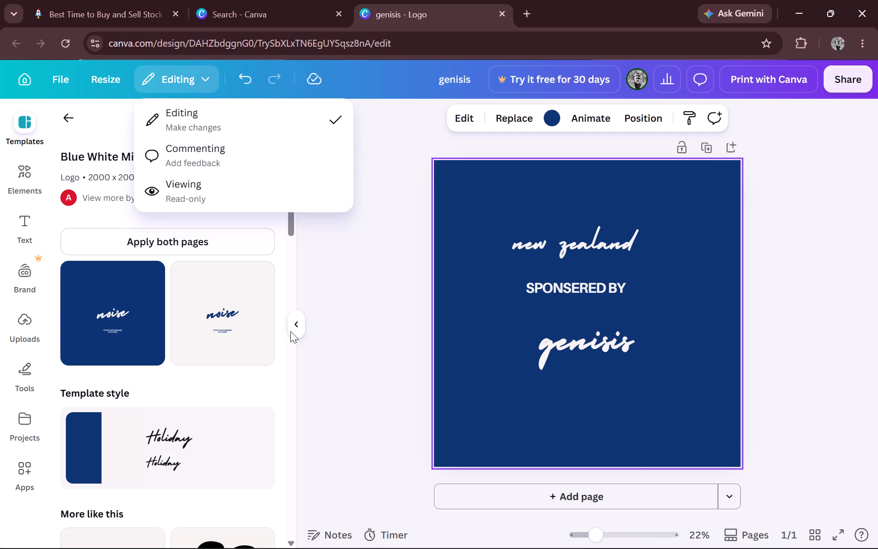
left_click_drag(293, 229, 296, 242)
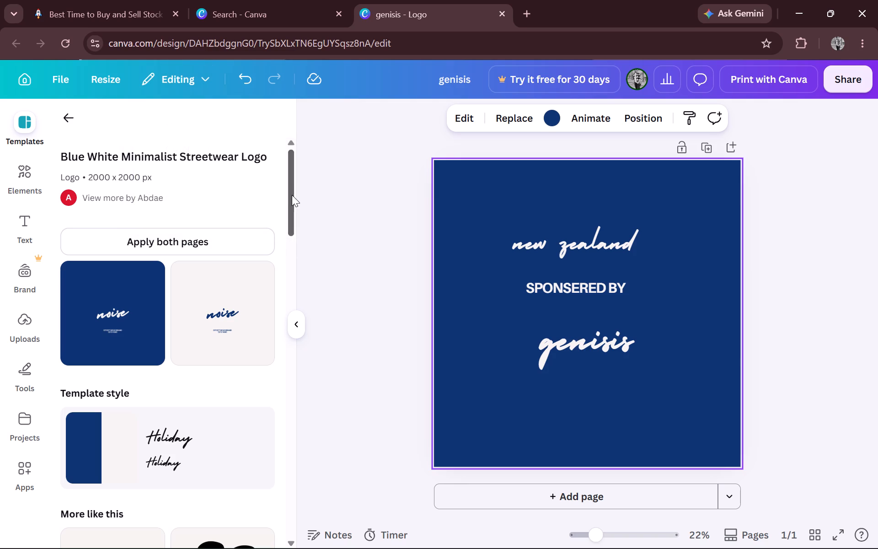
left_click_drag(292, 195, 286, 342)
Look through the Brand Kit categories, including logos, colours, fonts, brand voice, photos, graphics, components and icons.
left_click(24, 284)
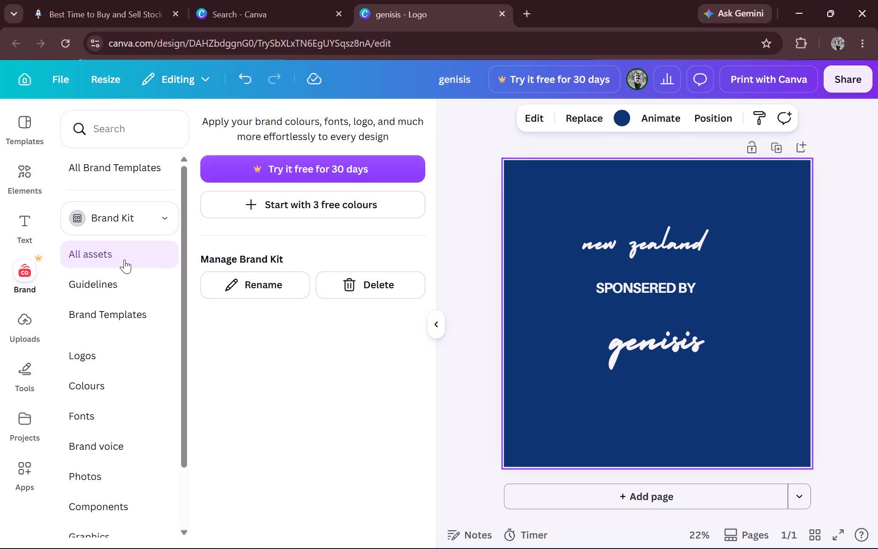
left_click(139, 363)
left_click(139, 400)
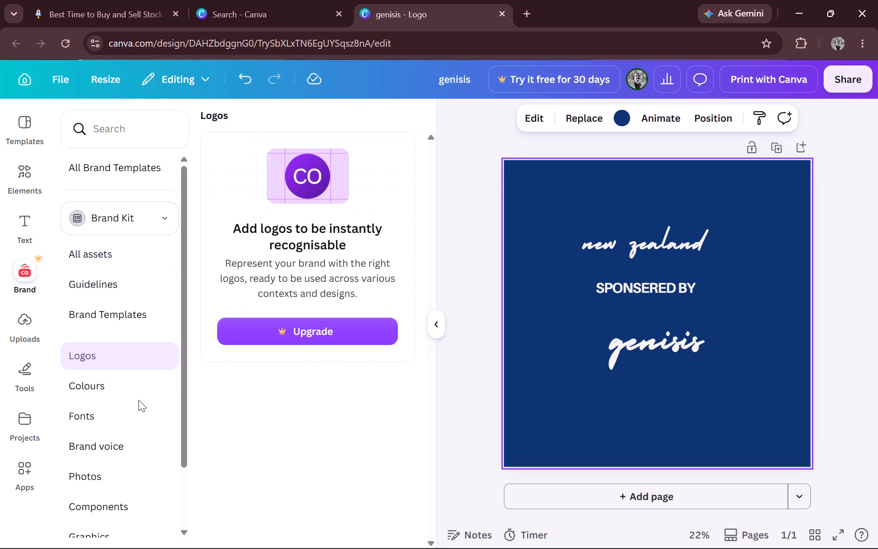
left_click(141, 387)
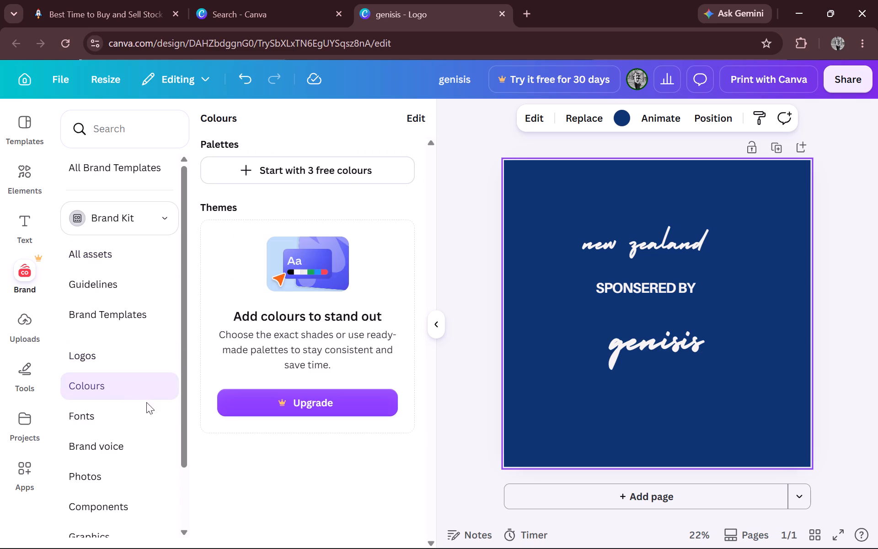
left_click(146, 403)
left_click(141, 445)
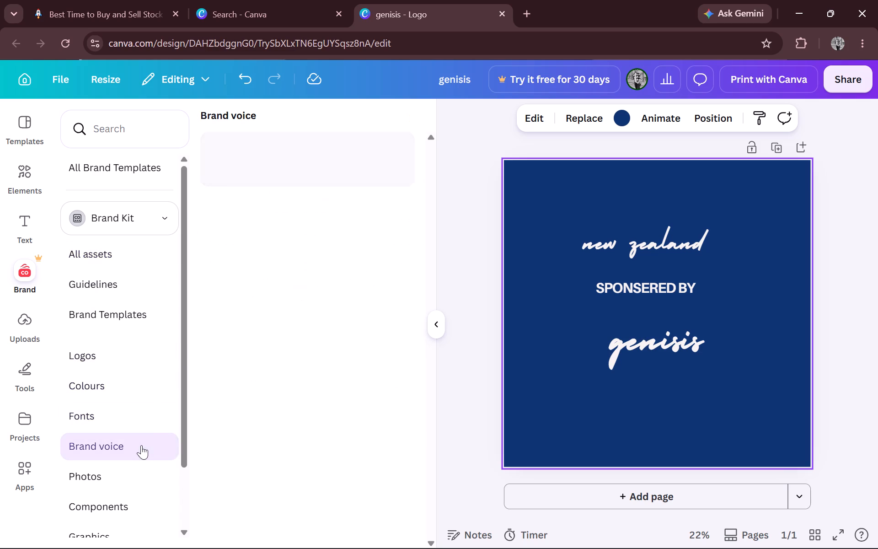
left_click(144, 414)
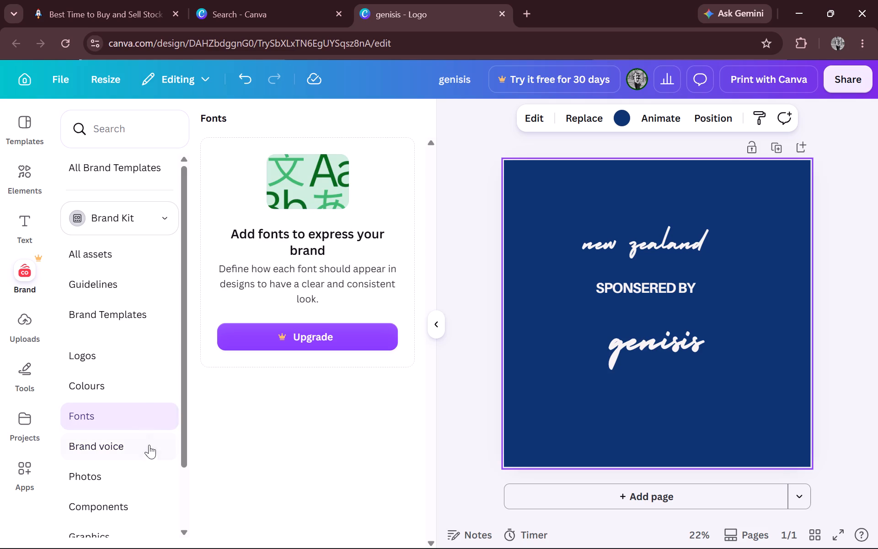
left_click(150, 453)
left_click(145, 487)
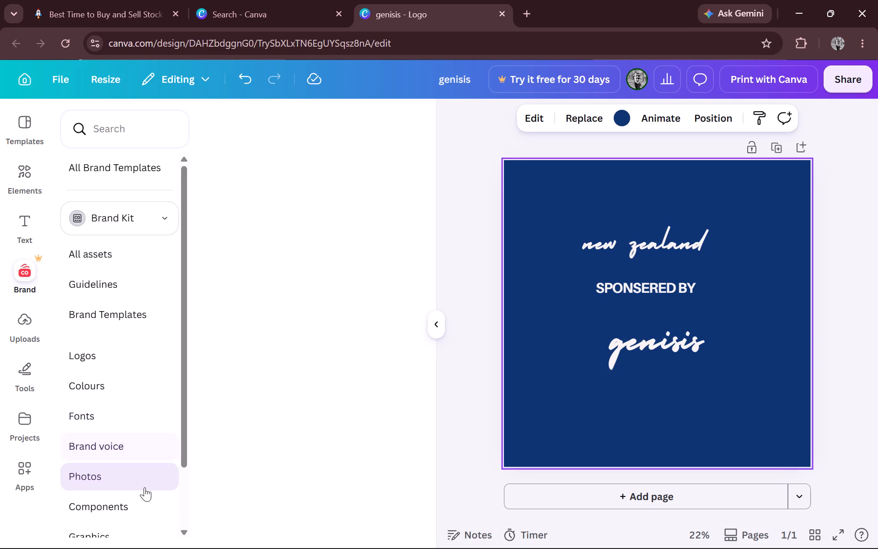
scroll(145, 487, "down", 1)
left_click(137, 465)
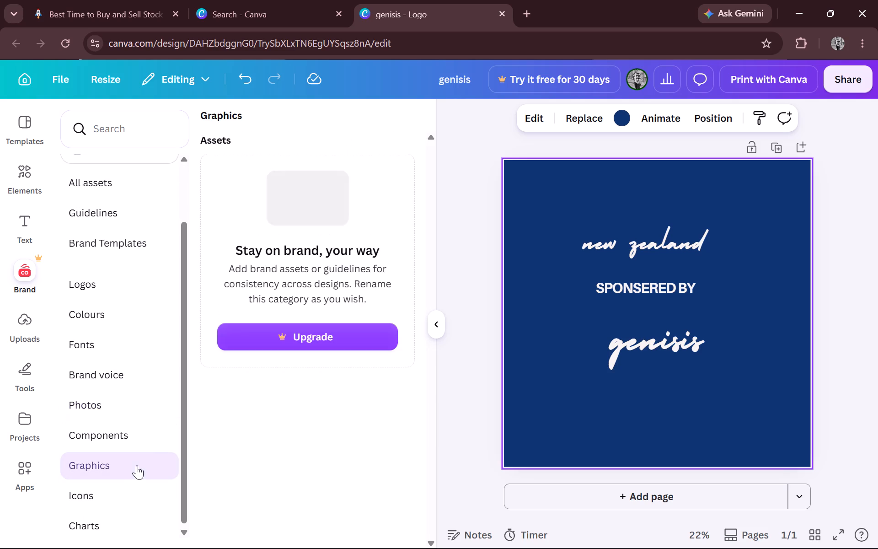
left_click(144, 443)
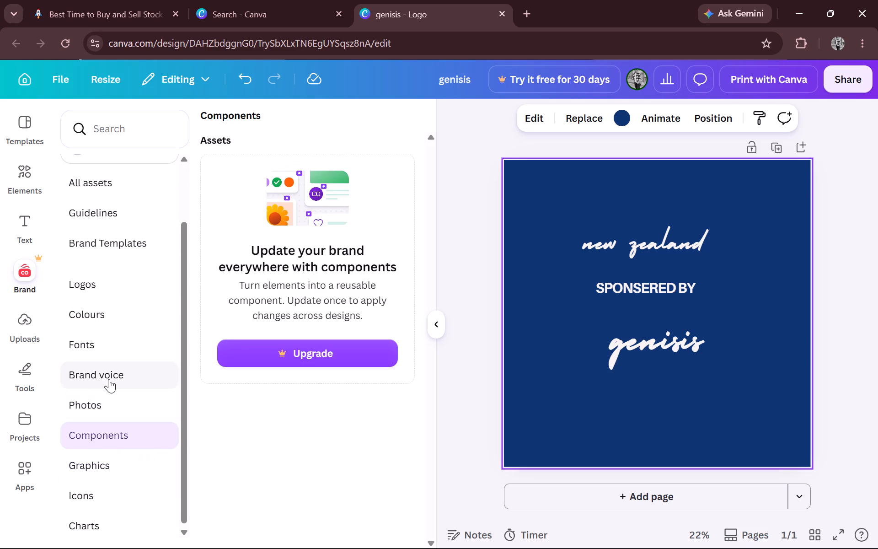
left_click(113, 492)
scroll(137, 453, "down", 1)
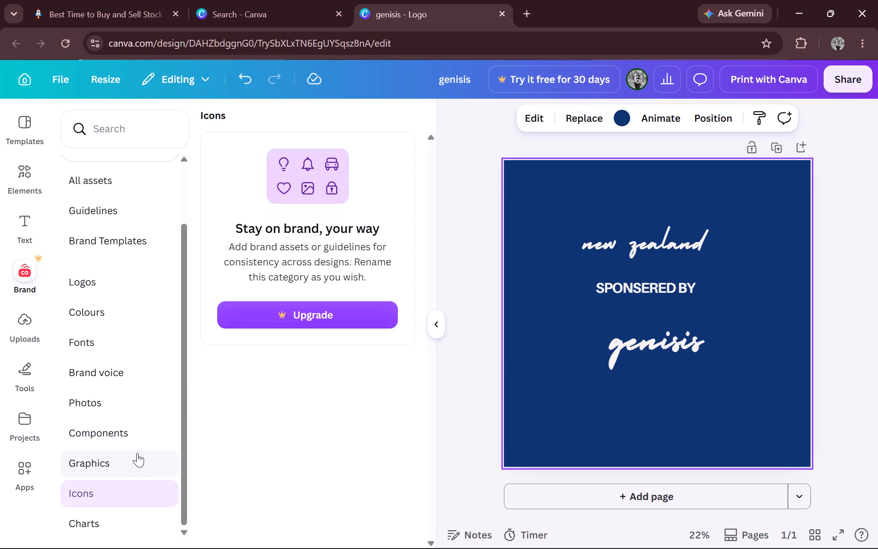
Browse the Shapes category of elements for something to add to the logo.
left_click(25, 169)
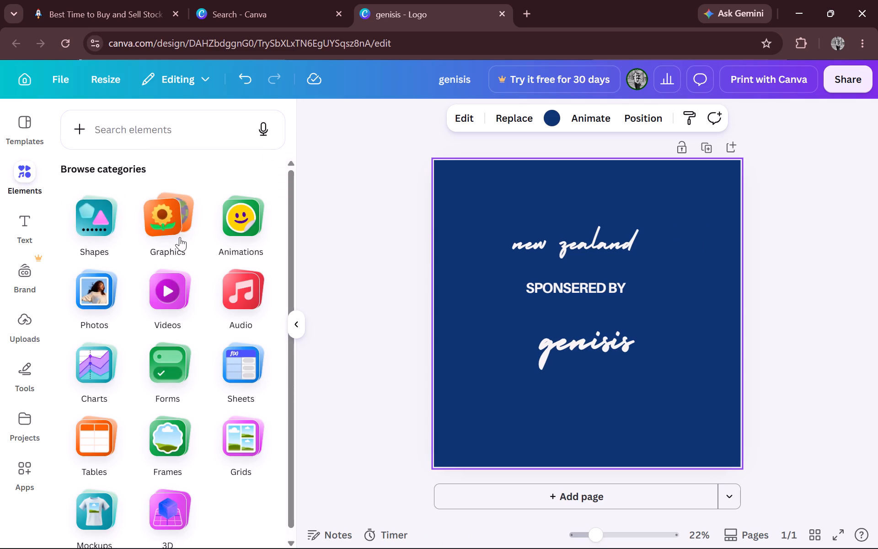
left_click(104, 225)
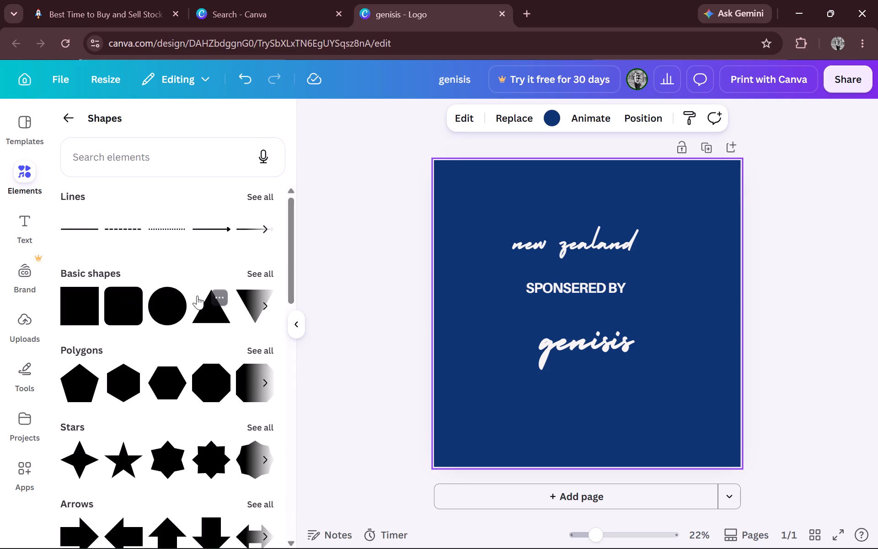
scroll(191, 400, "down", 2)
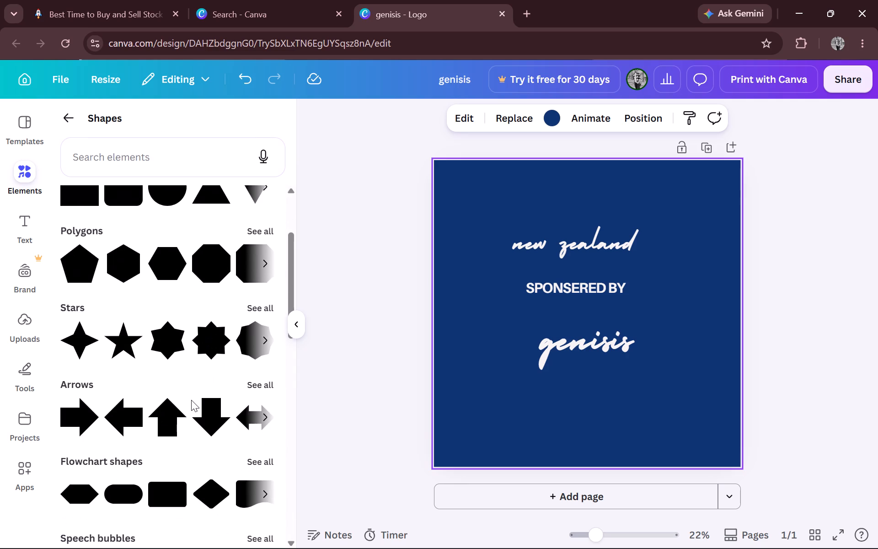
scroll(191, 400, "down", 6)
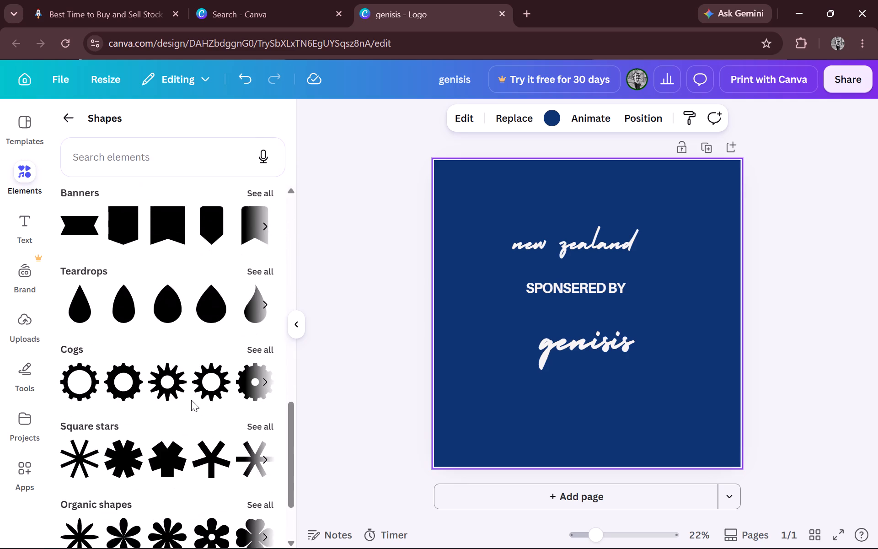
scroll(191, 400, "up", 8)
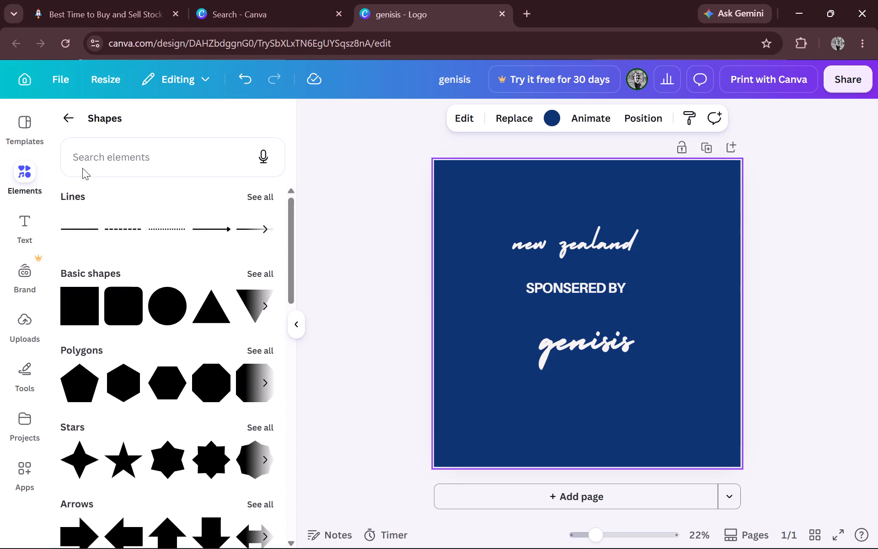
left_click(73, 113)
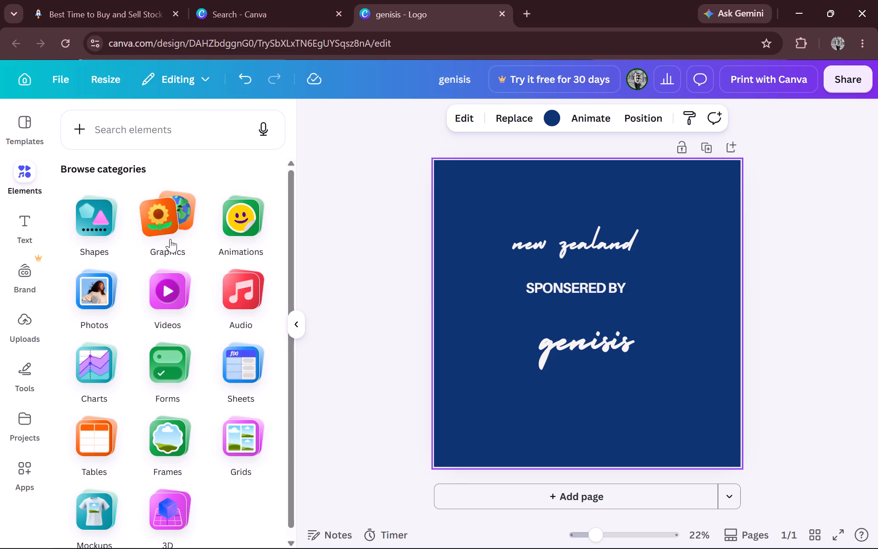
Add the open laurel wreath with black leafy branches from the recommended graphics to the logo.
left_click(170, 239)
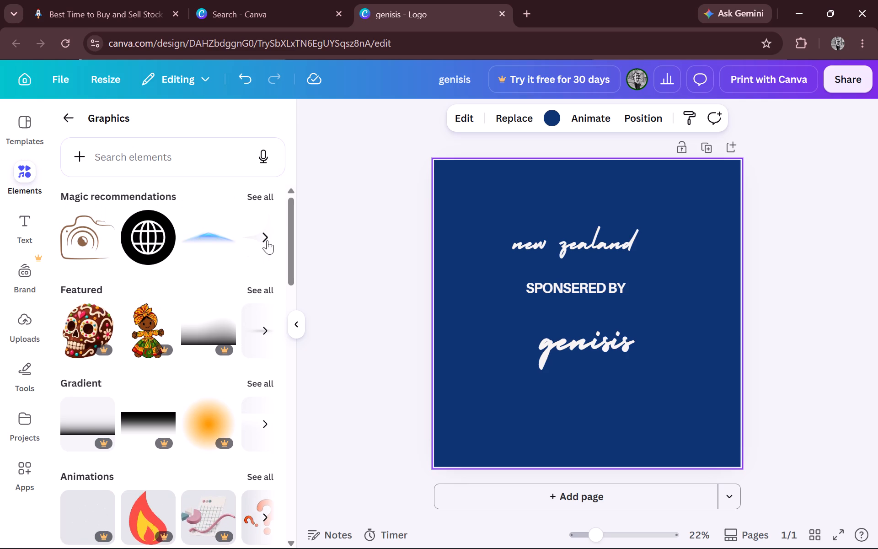
left_click(267, 240)
left_click(251, 238)
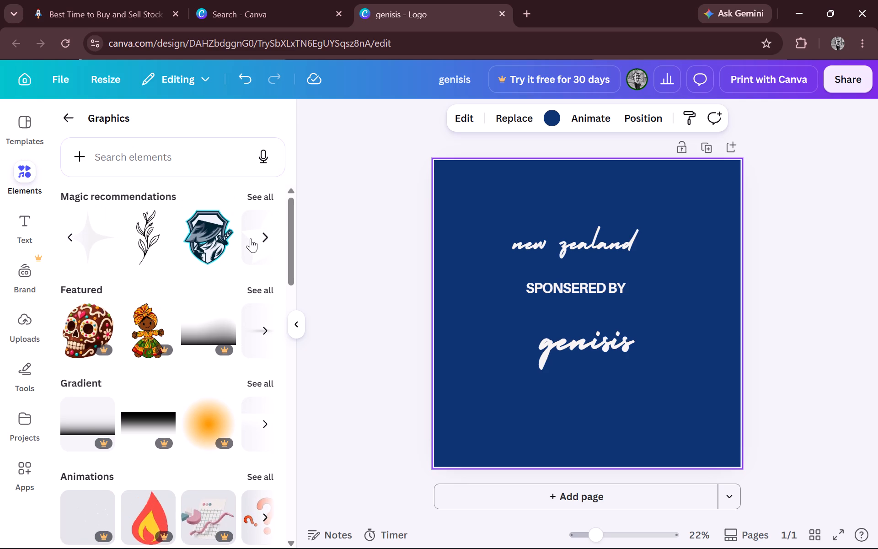
left_click(267, 237)
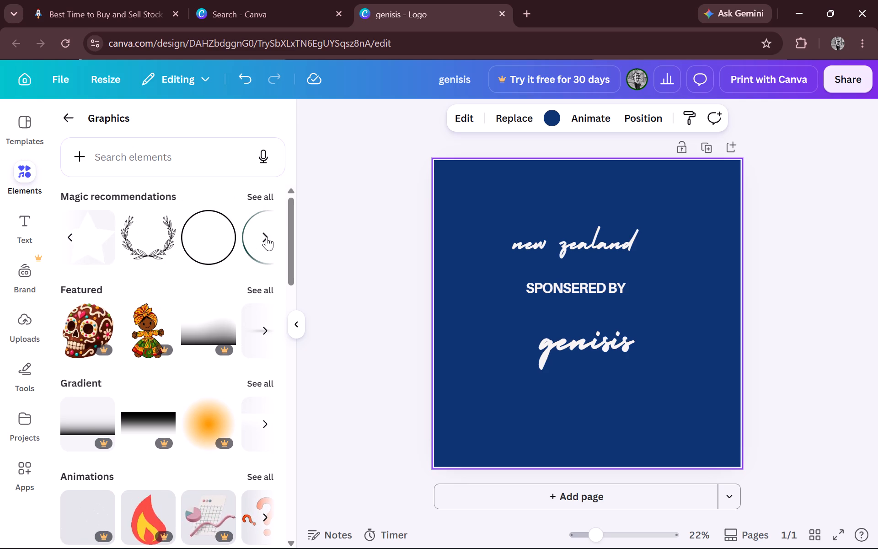
left_click(71, 237)
left_click(149, 243)
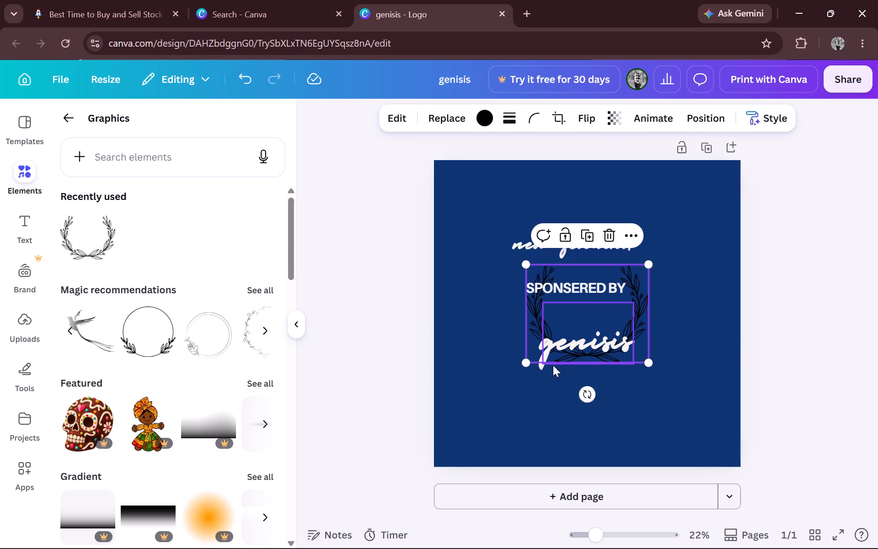
Enlarge the laurel wreath until it surrounds both the SPONSERED BY and genisis texts.
left_click_drag(524, 365, 520, 388)
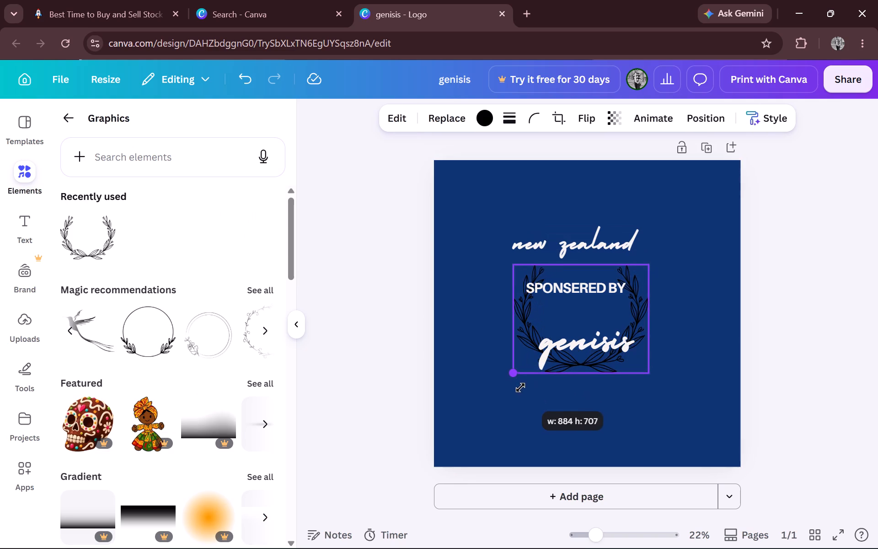
left_click_drag(520, 388, 510, 437)
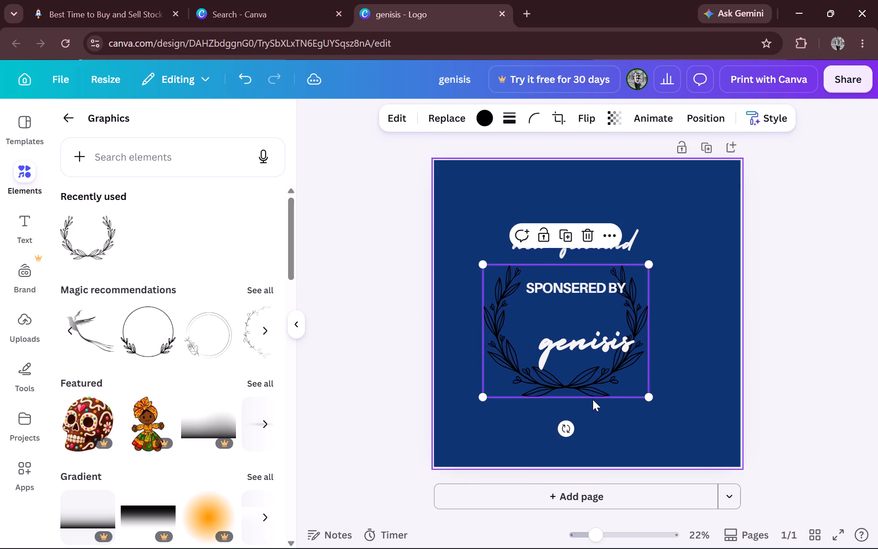
left_click_drag(647, 395, 694, 406)
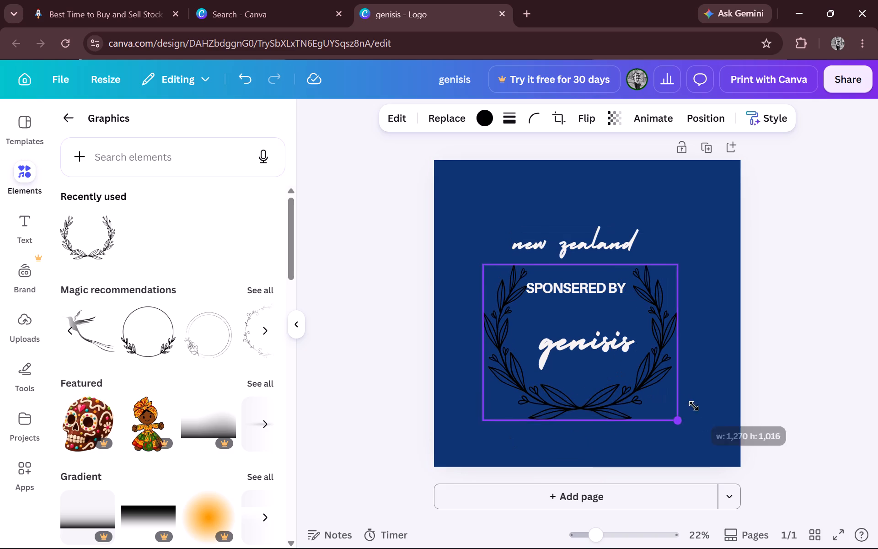
left_click_drag(694, 406, 703, 422)
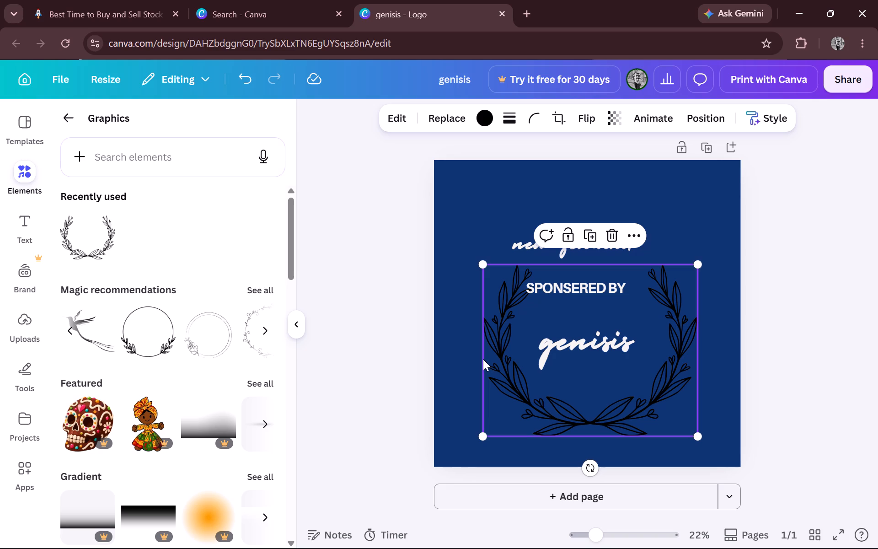
left_click_drag(483, 359, 469, 359)
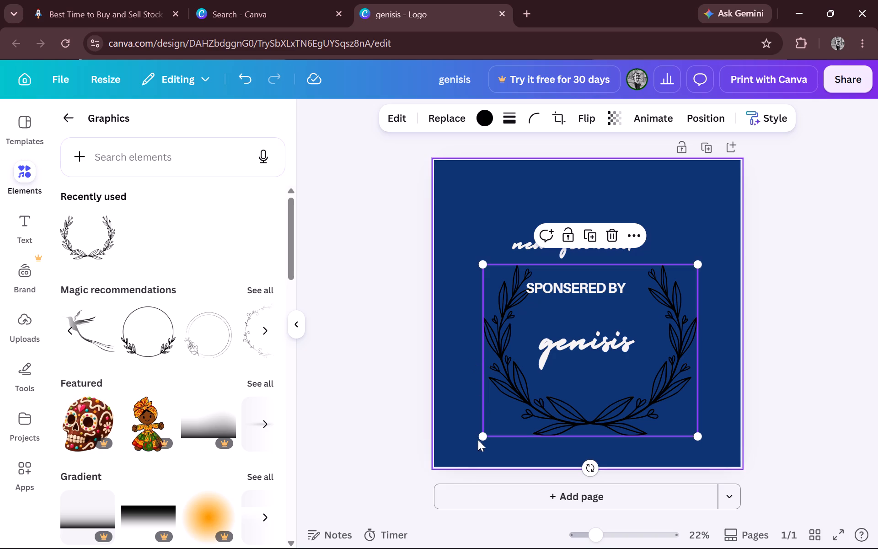
left_click(482, 439)
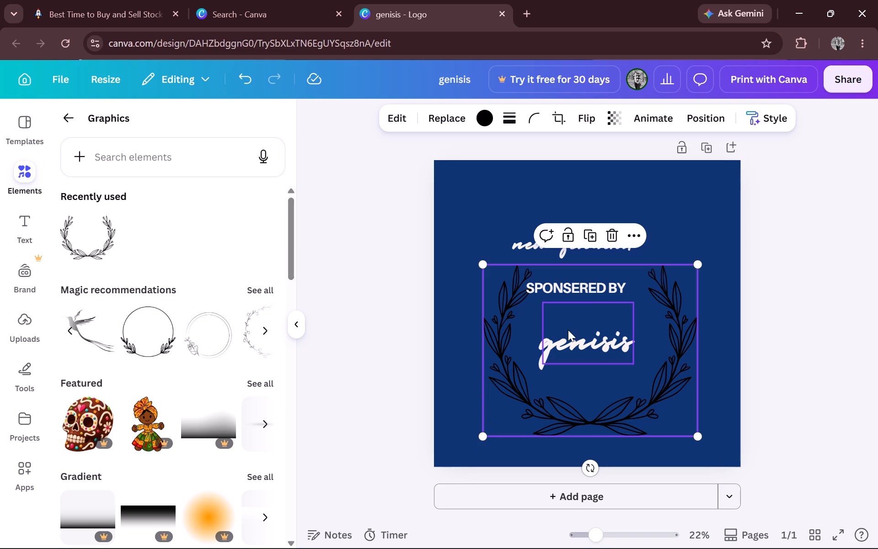
Narrow the SPONSERED BY text box so its text wraps onto two lines inside the wreath.
left_click(587, 288)
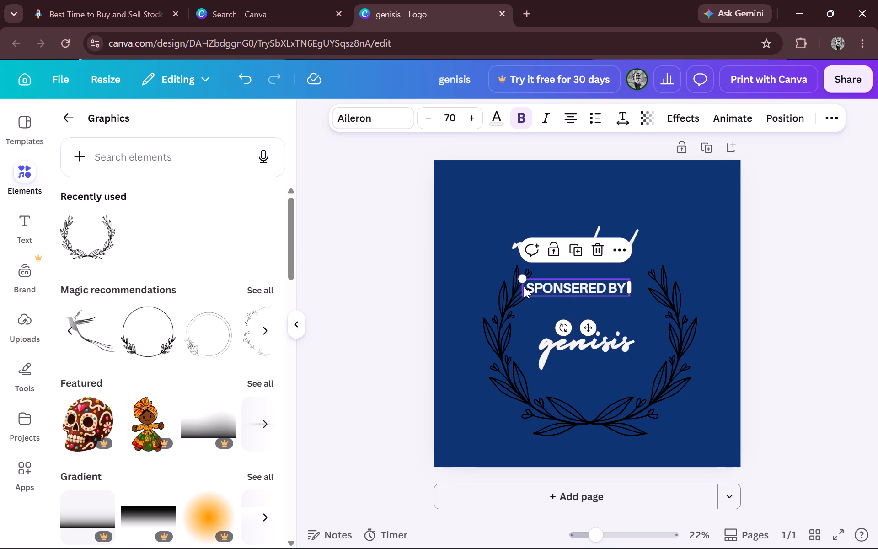
left_click_drag(522, 285, 530, 285)
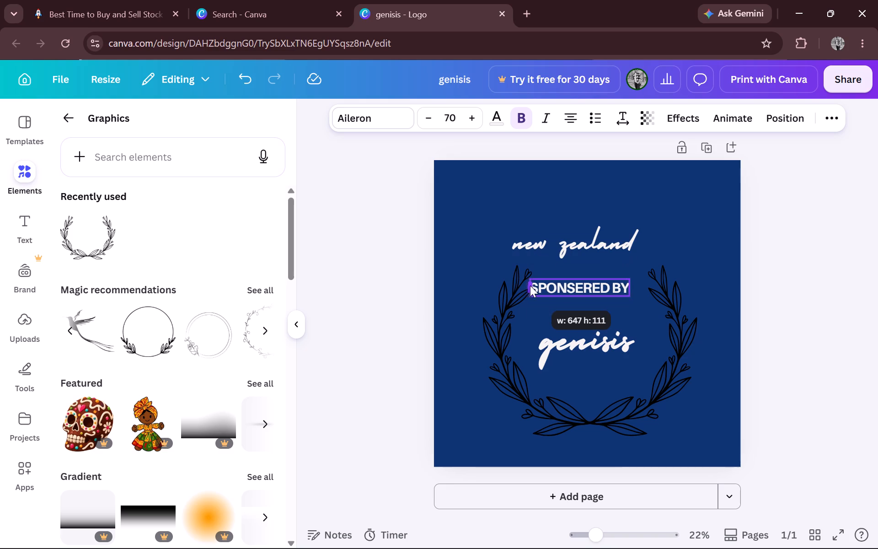
left_click_drag(530, 285, 541, 285)
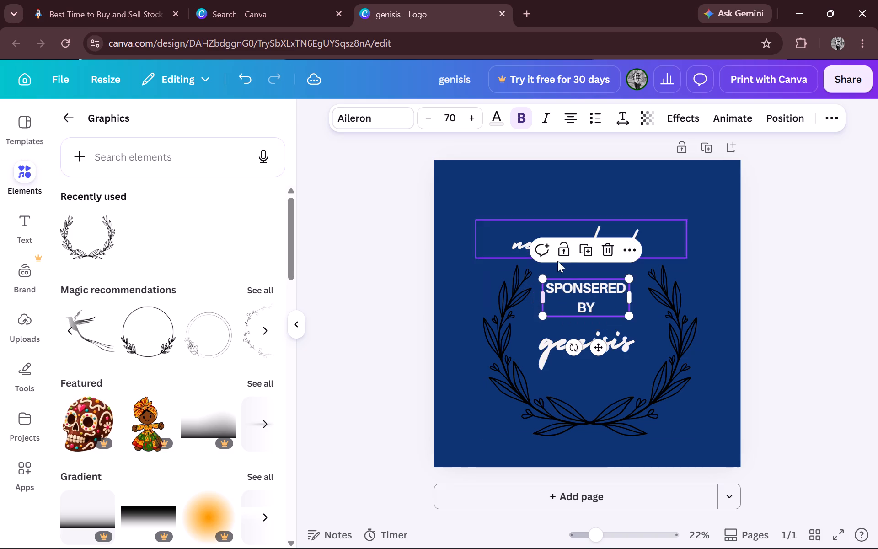
left_click(685, 197)
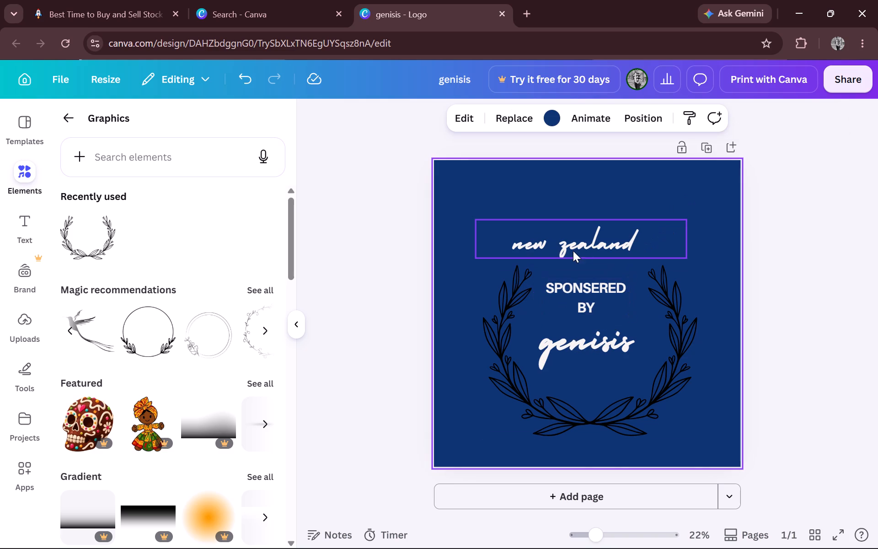
Move "new zealand" higher above the wreath, centred over the SPONSERED BY text.
left_click_drag(572, 247, 575, 226)
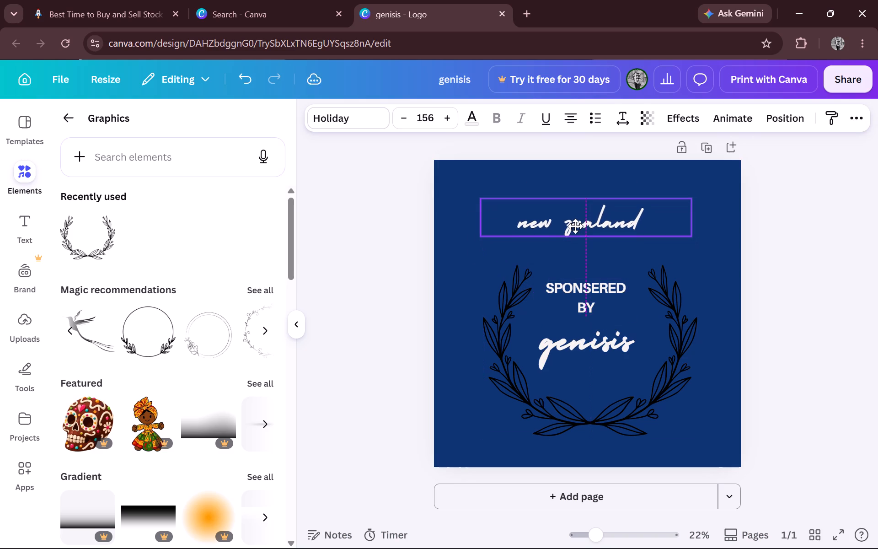
left_click_drag(575, 226, 576, 226)
left_click(712, 276)
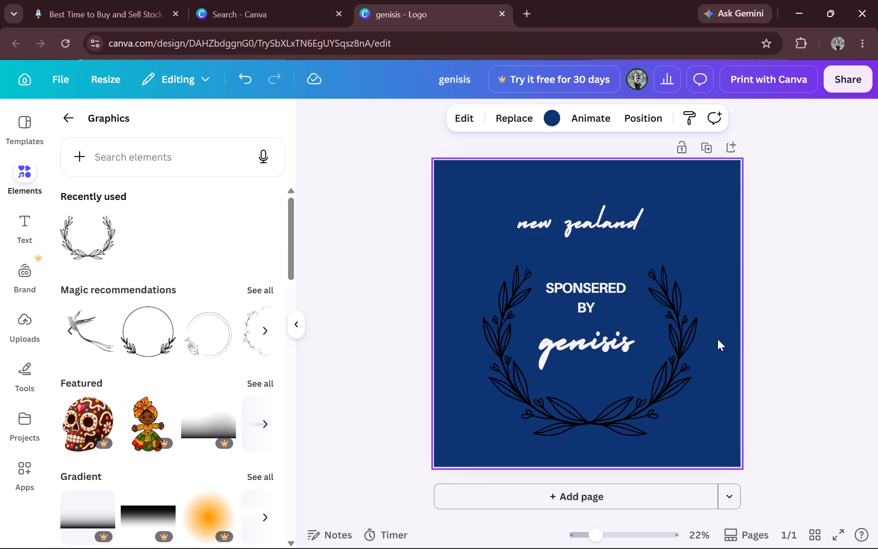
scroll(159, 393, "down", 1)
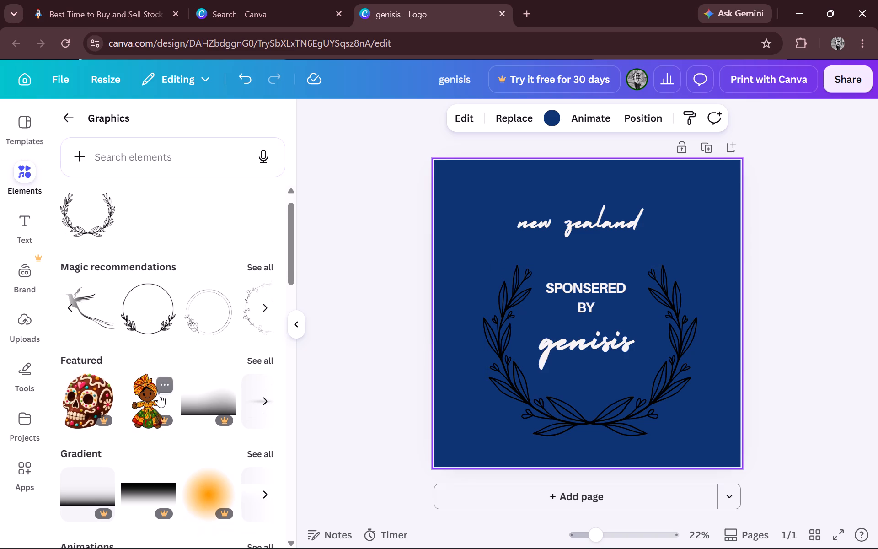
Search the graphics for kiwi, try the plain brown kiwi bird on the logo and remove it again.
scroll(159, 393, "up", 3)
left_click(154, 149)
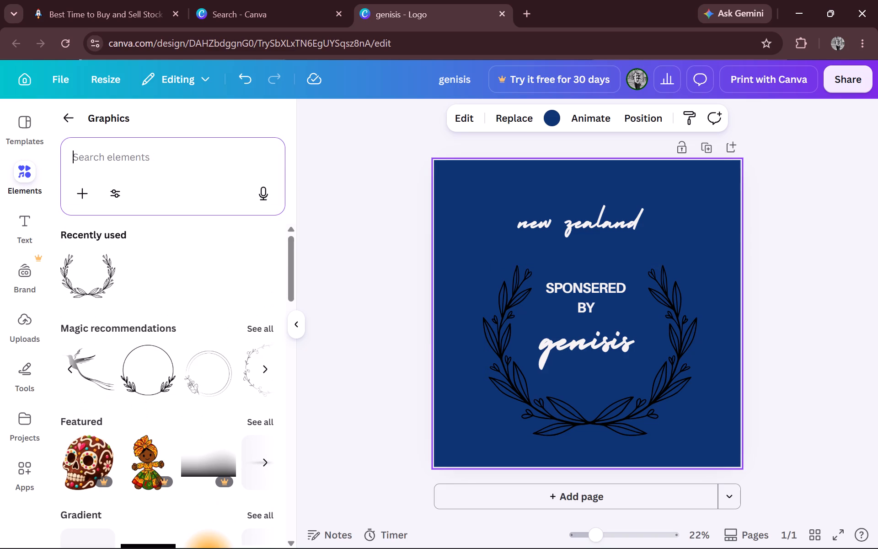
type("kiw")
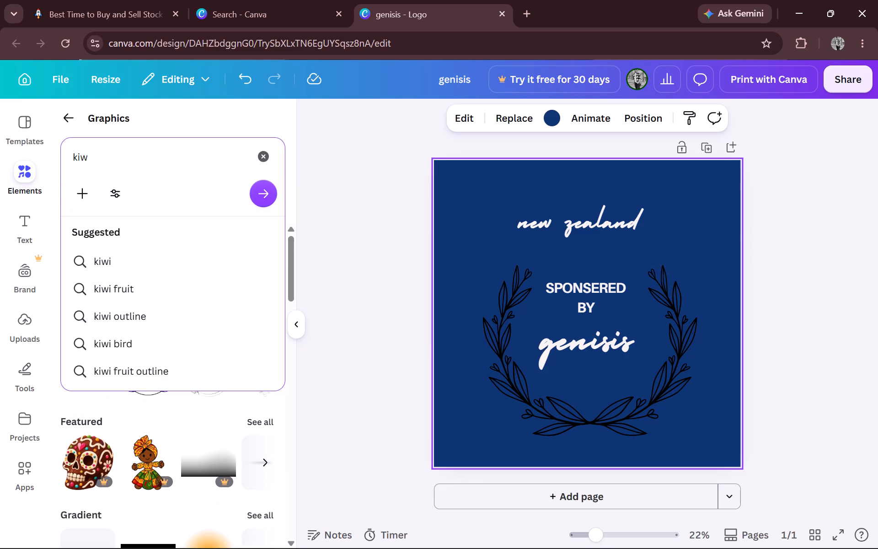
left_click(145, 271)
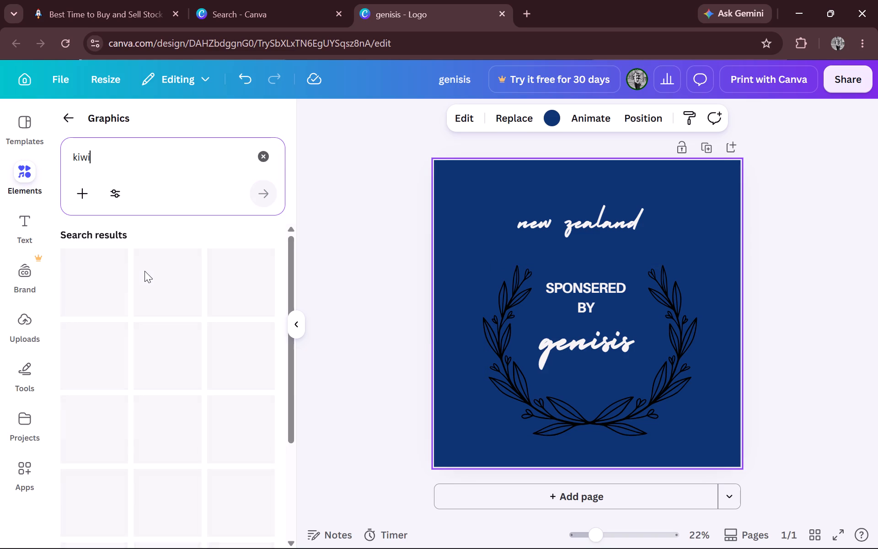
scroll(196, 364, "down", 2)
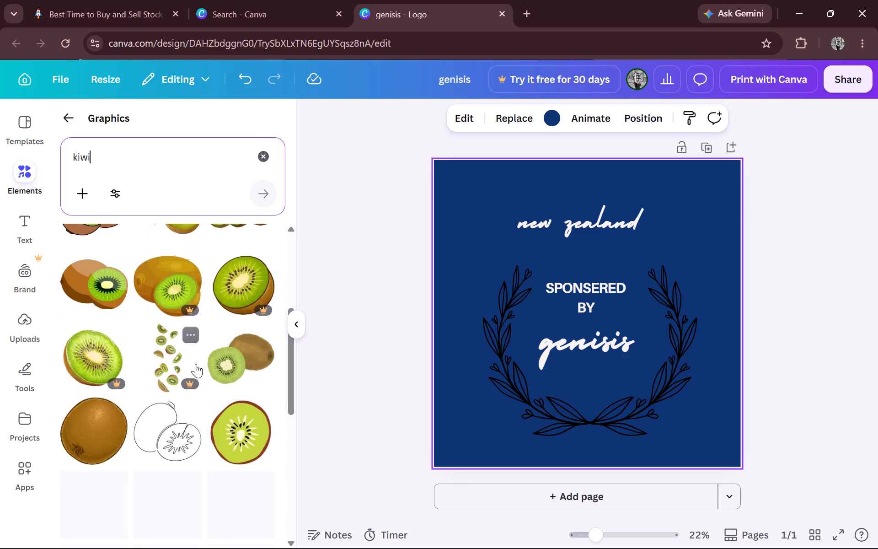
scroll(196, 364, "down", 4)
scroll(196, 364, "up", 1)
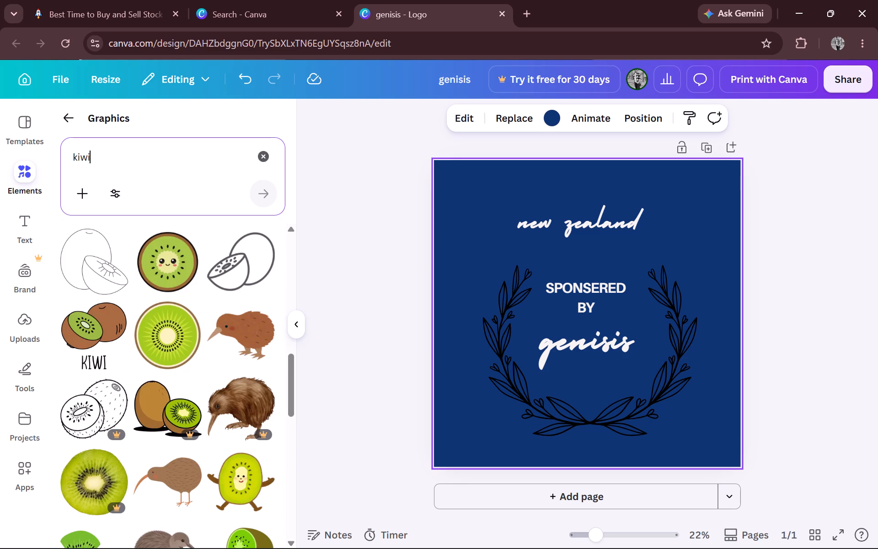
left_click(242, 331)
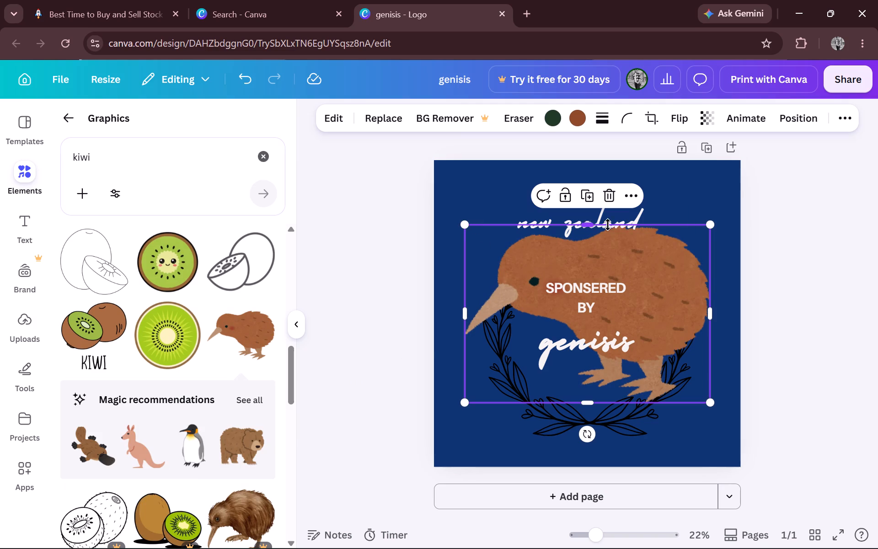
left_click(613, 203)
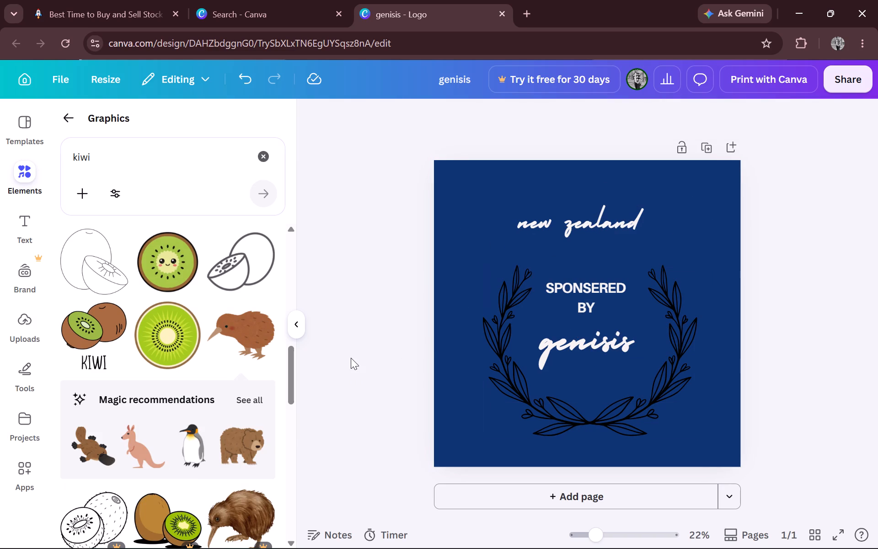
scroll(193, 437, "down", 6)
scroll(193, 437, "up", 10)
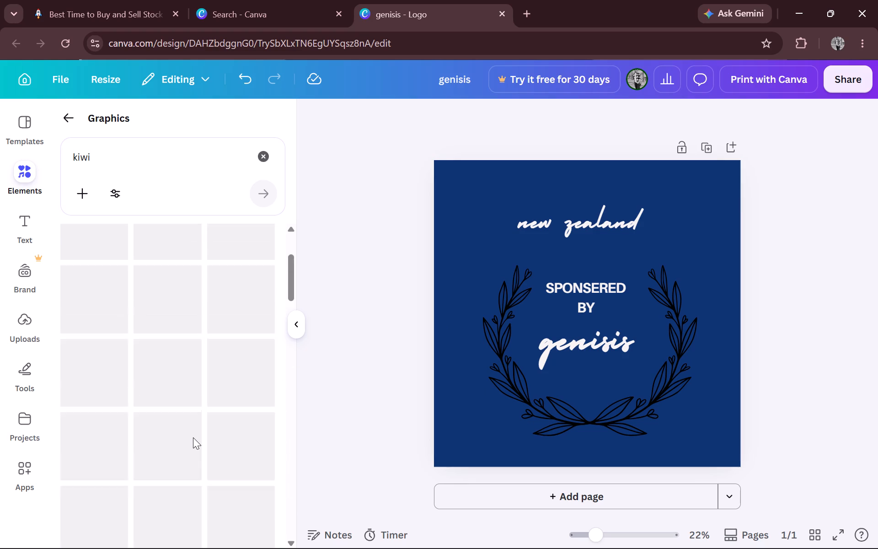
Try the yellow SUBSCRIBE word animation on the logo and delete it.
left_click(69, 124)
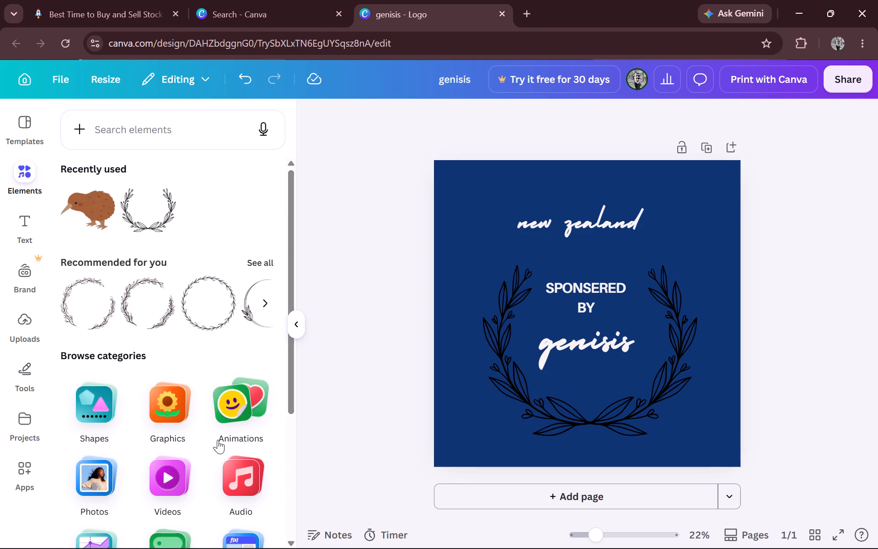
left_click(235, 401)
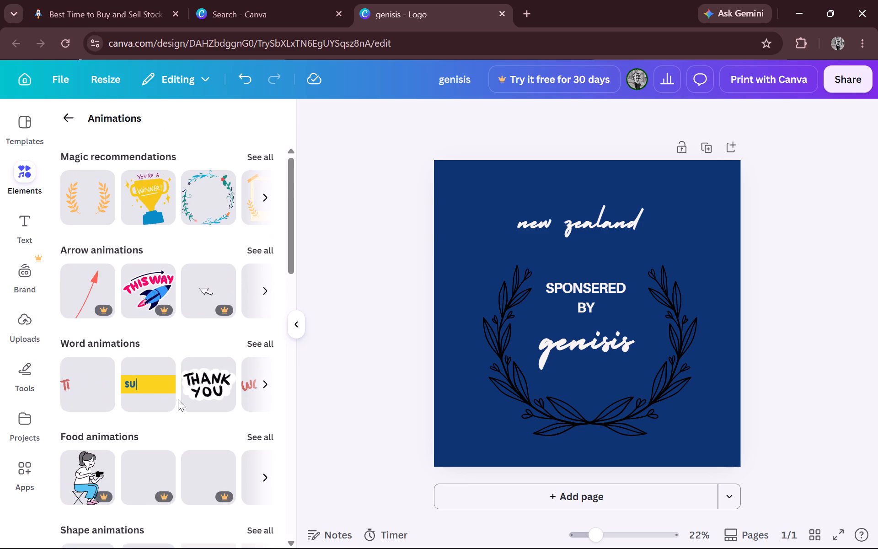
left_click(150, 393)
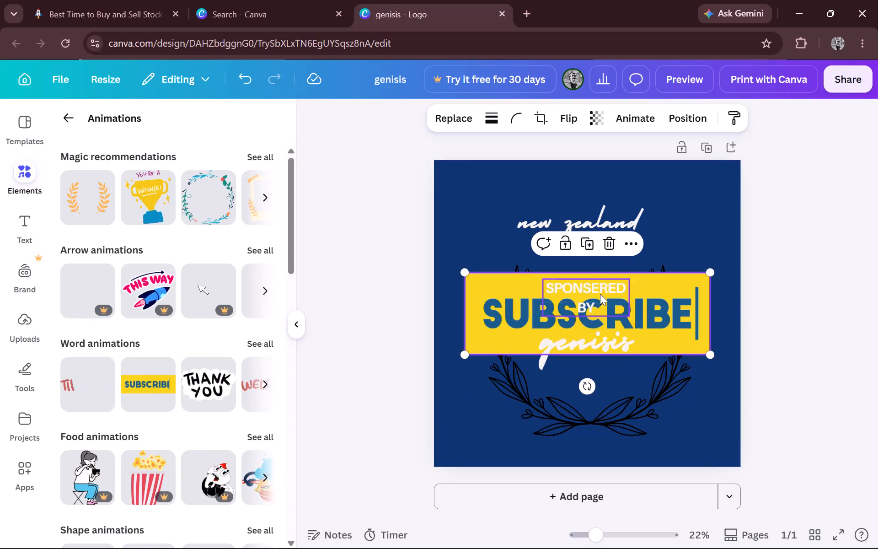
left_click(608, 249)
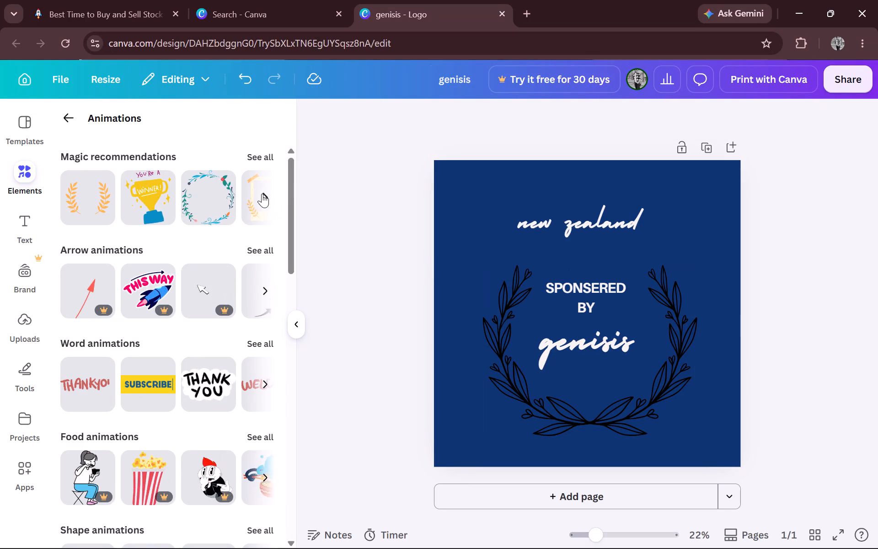
Examine the recommended animations for one that suits the logo.
left_click(265, 193)
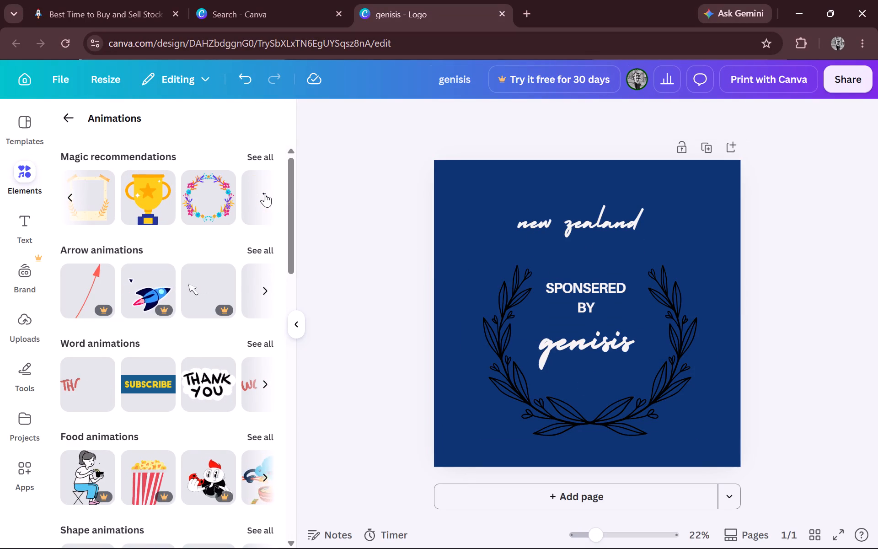
left_click(265, 193)
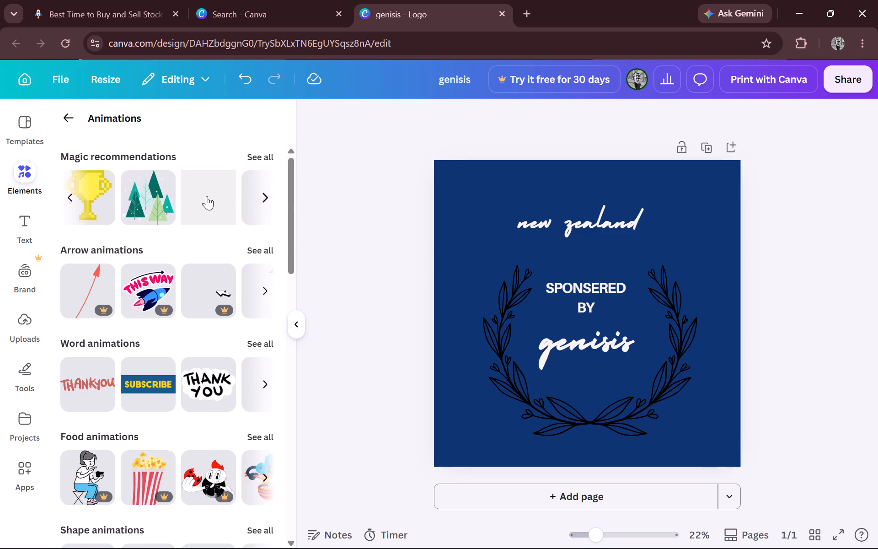
left_click(75, 196)
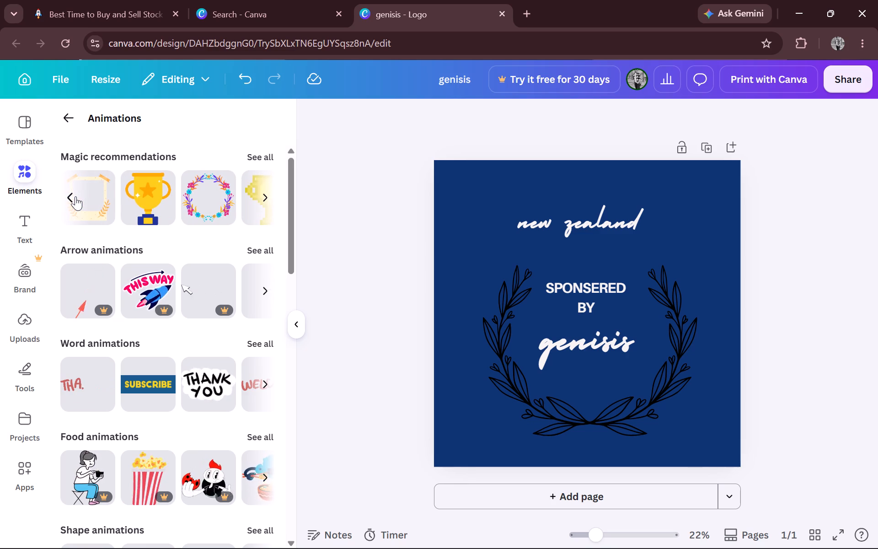
left_click(69, 198)
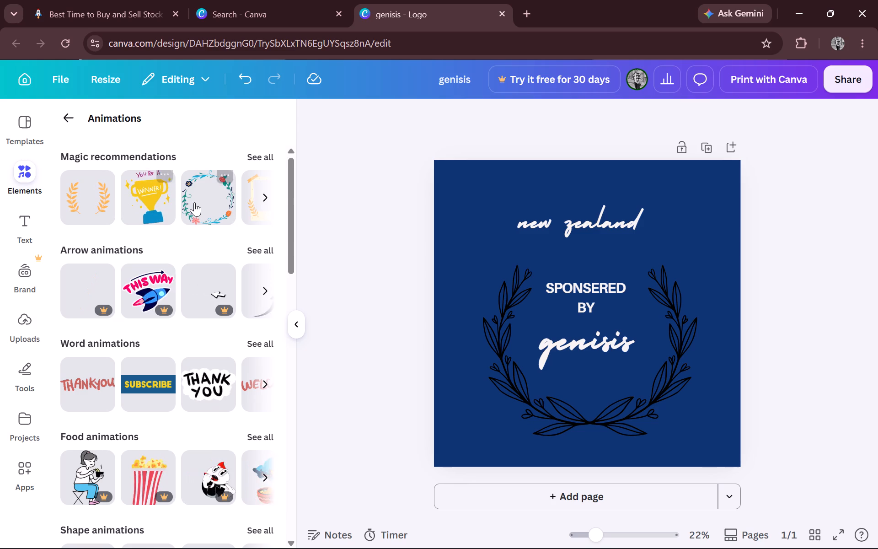
left_click(267, 194)
left_click(267, 194)
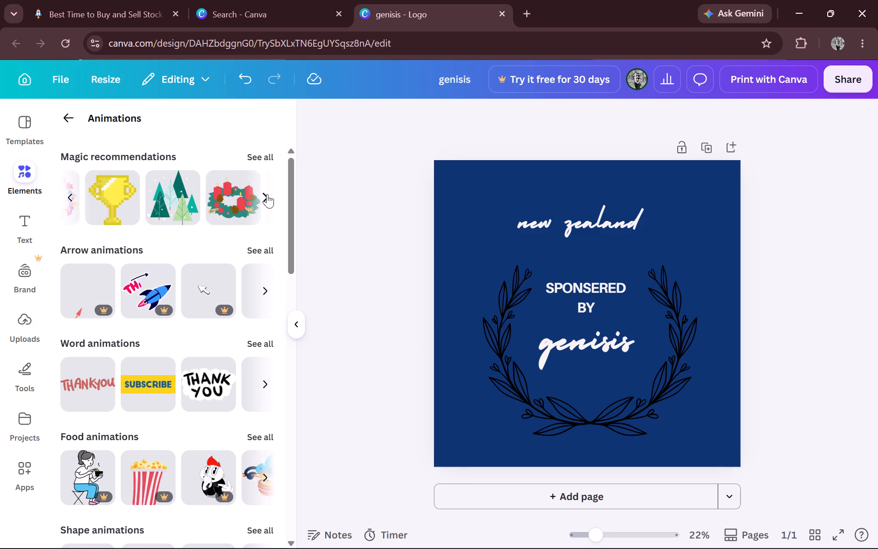
left_click(267, 194)
left_click(267, 194)
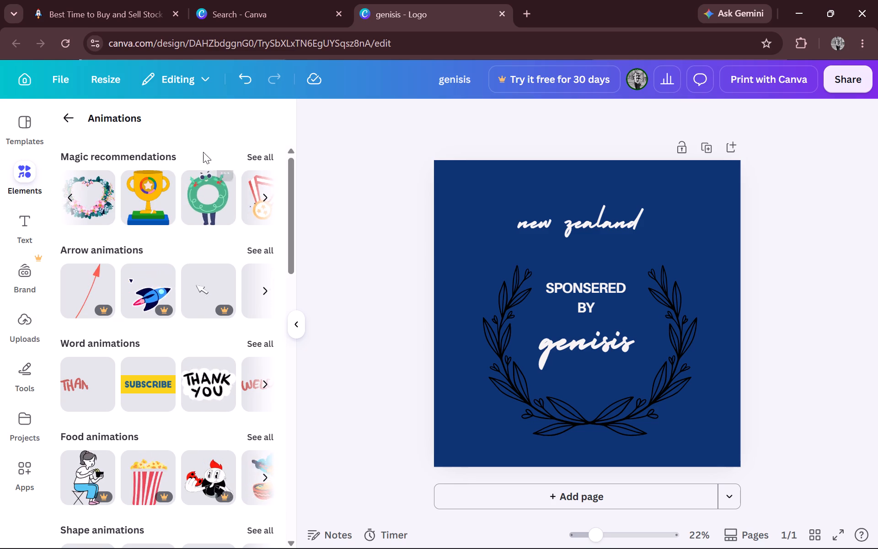
scroll(132, 194, "up", 3)
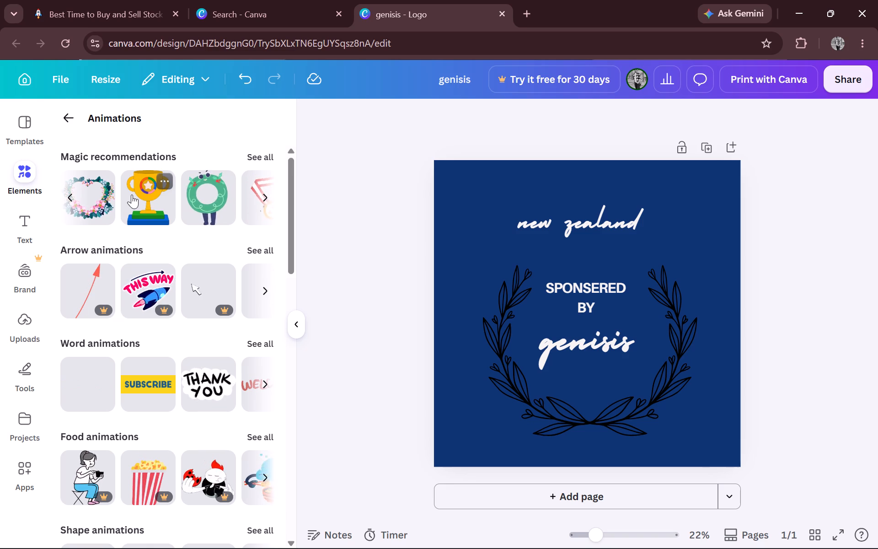
Add the rotating blue and green globe from the trending animations to the logo.
scroll(132, 194, "down", 5)
scroll(132, 194, "up", 2)
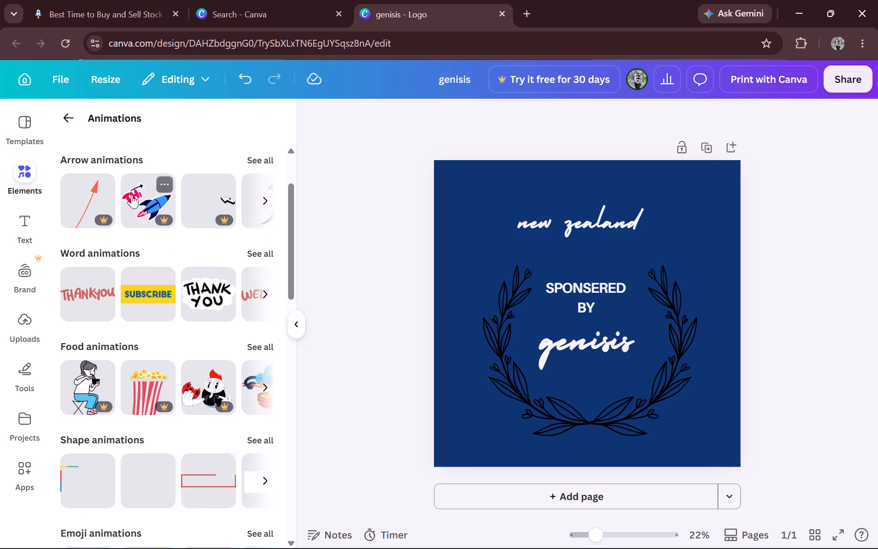
scroll(138, 253, "down", 4)
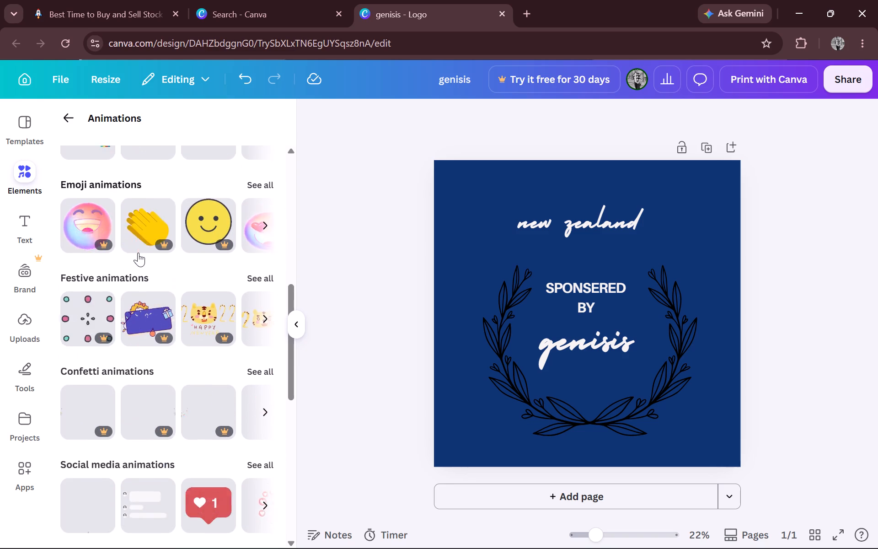
scroll(138, 253, "down", 4)
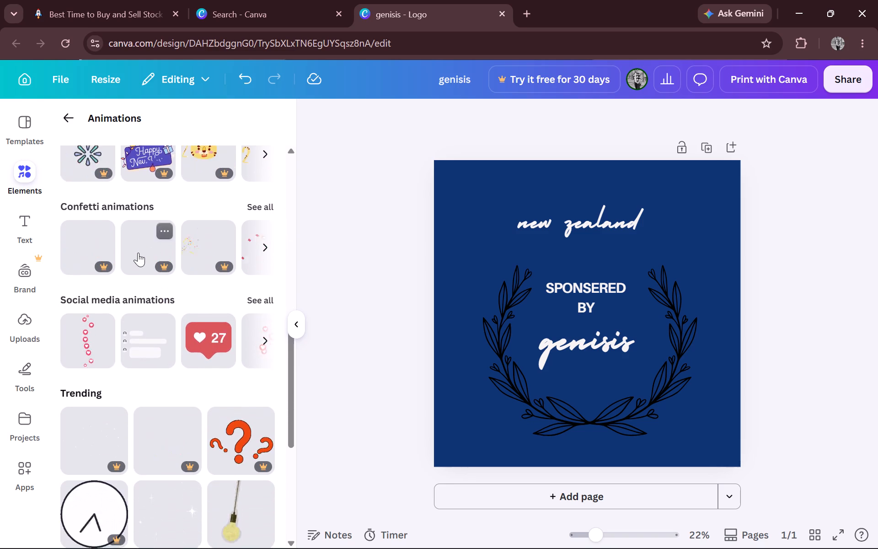
scroll(138, 253, "down", 2)
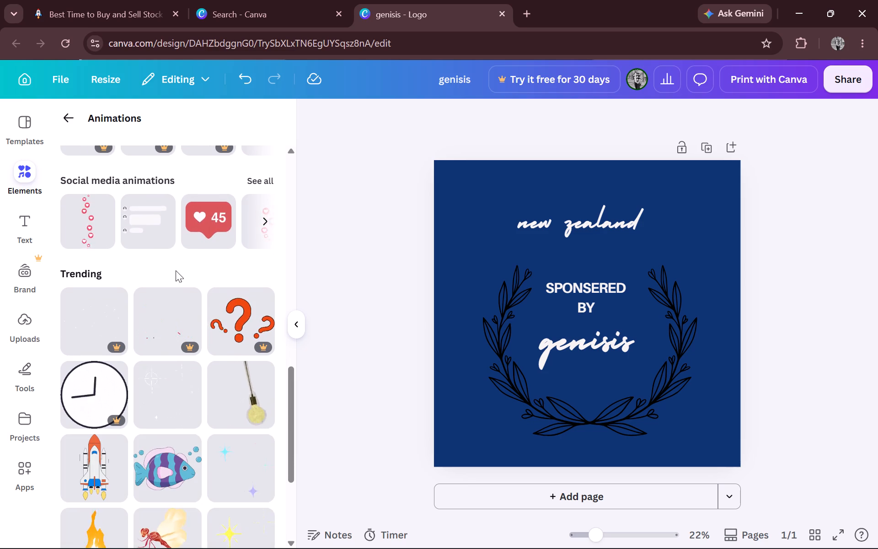
scroll(165, 350, "down", 2)
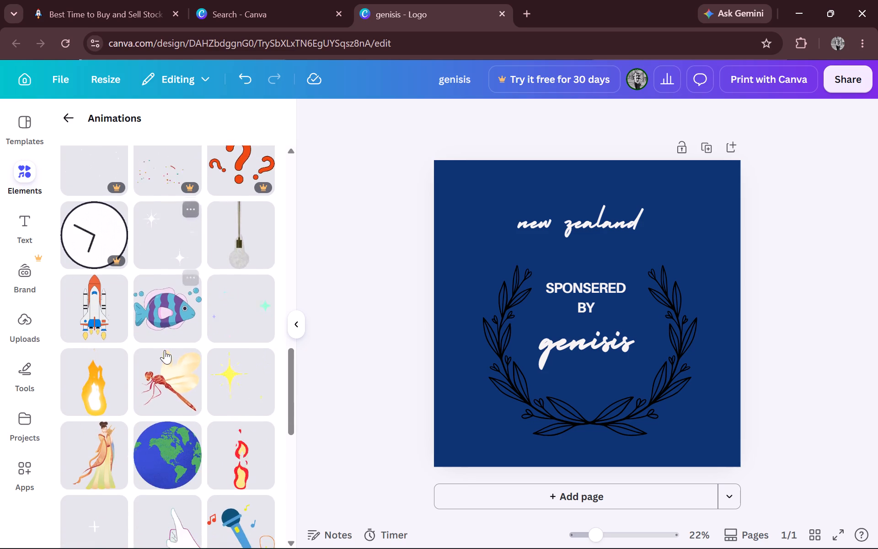
scroll(165, 350, "down", 4)
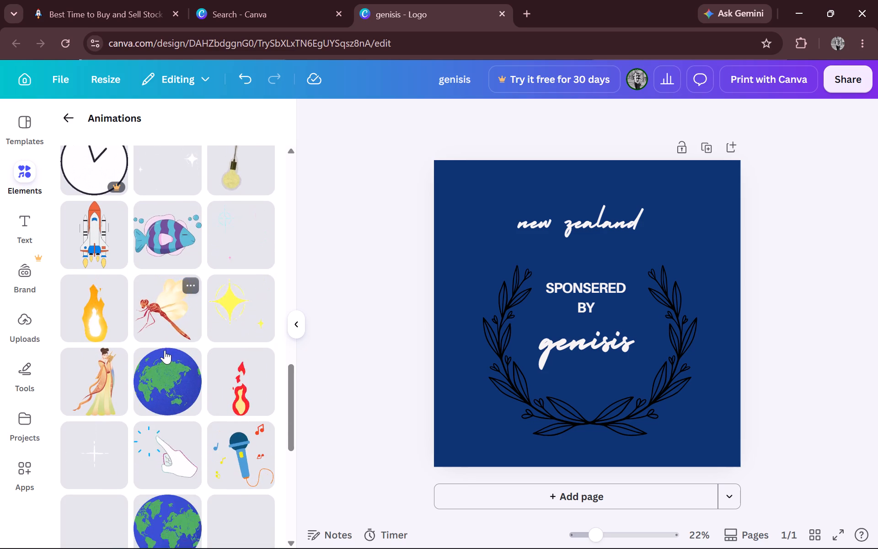
scroll(165, 350, "down", 1)
left_click(172, 375)
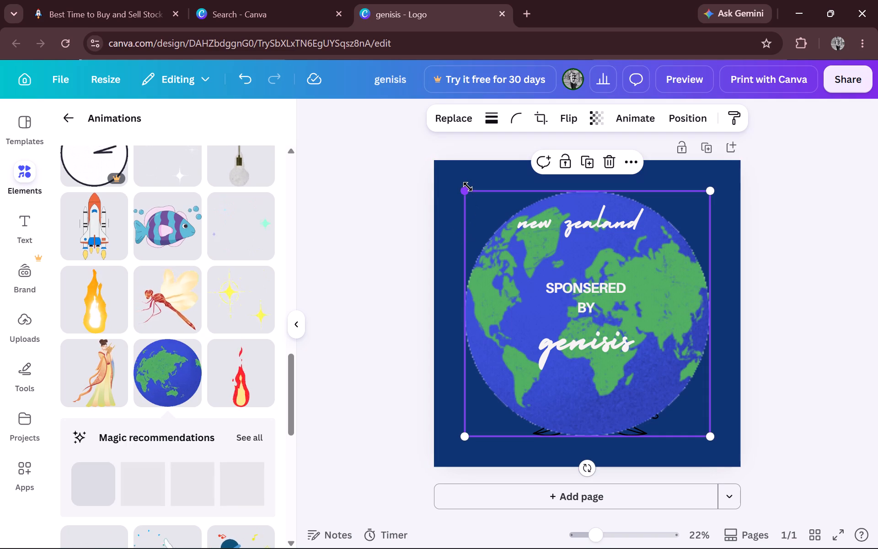
Shrink the globe to a small icon that fits inside the laurel wreath.
left_click_drag(469, 193, 550, 360)
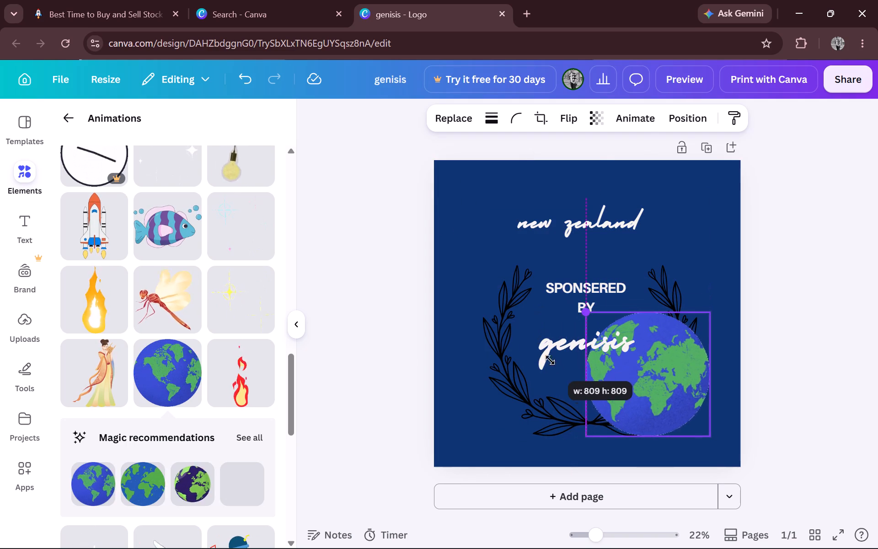
left_click_drag(550, 360, 635, 398)
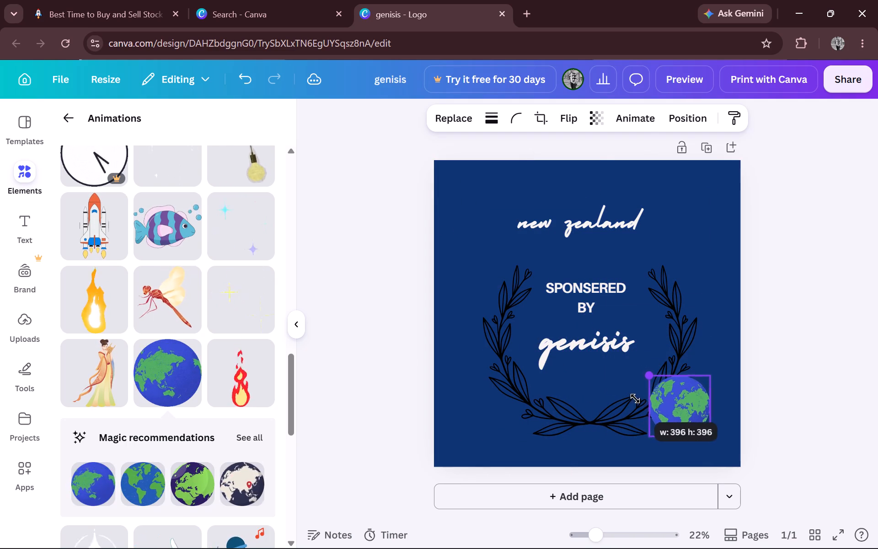
left_click_drag(635, 398, 653, 407)
left_click_drag(709, 436, 699, 424)
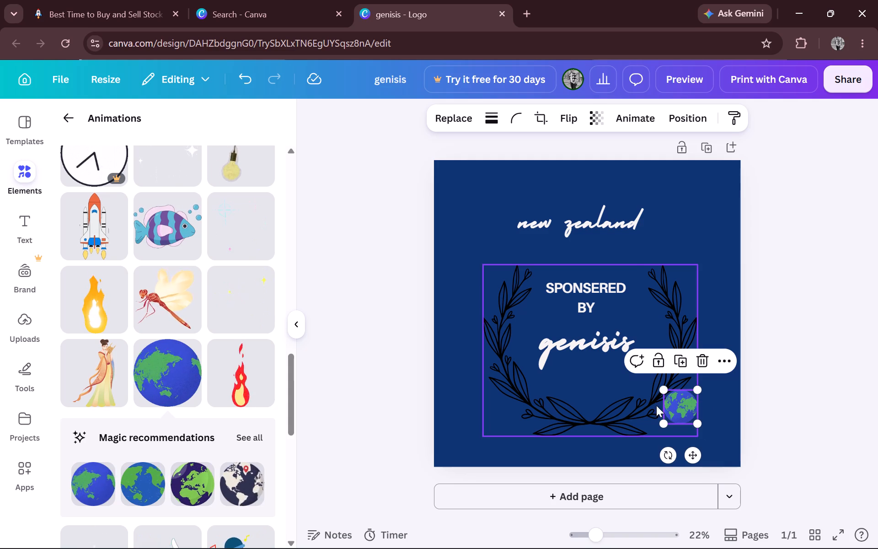
Place the globe centred directly below the genisis text, inside the laurel wreath.
left_click_drag(679, 404, 605, 386)
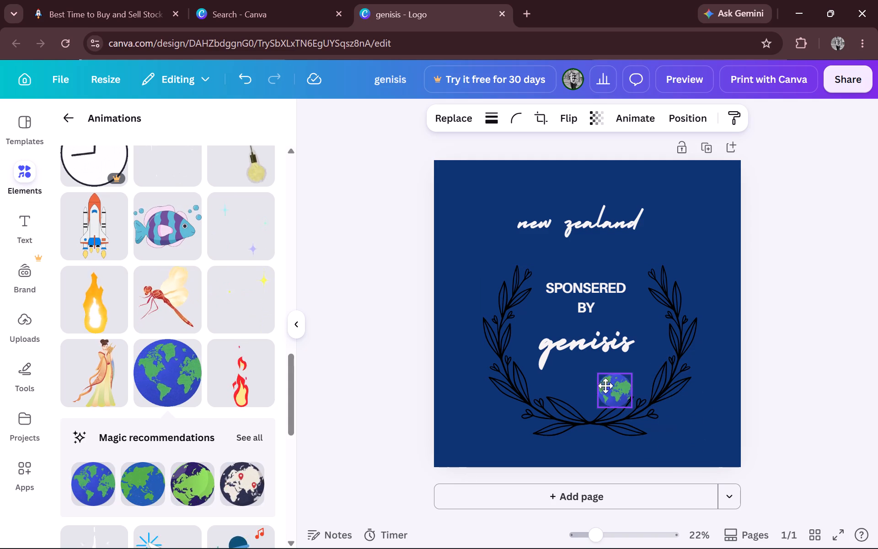
left_click_drag(605, 386, 585, 380)
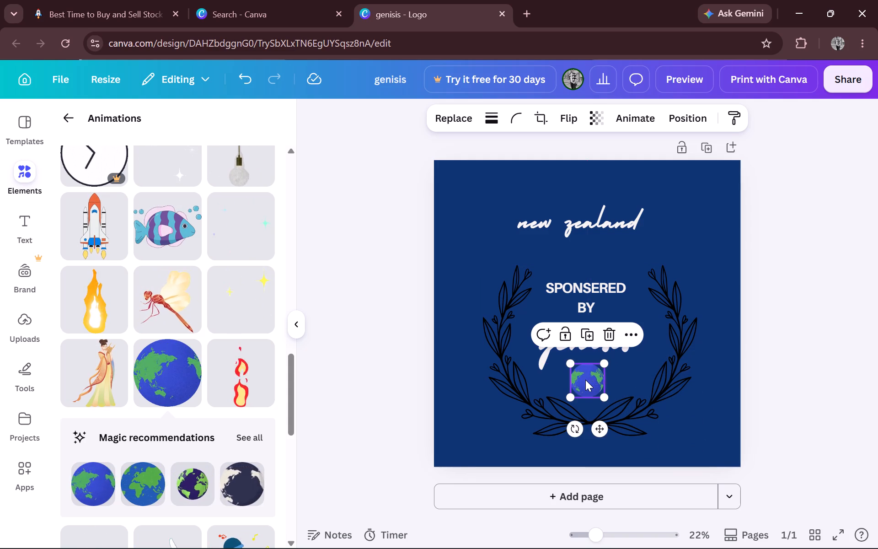
left_click(793, 432)
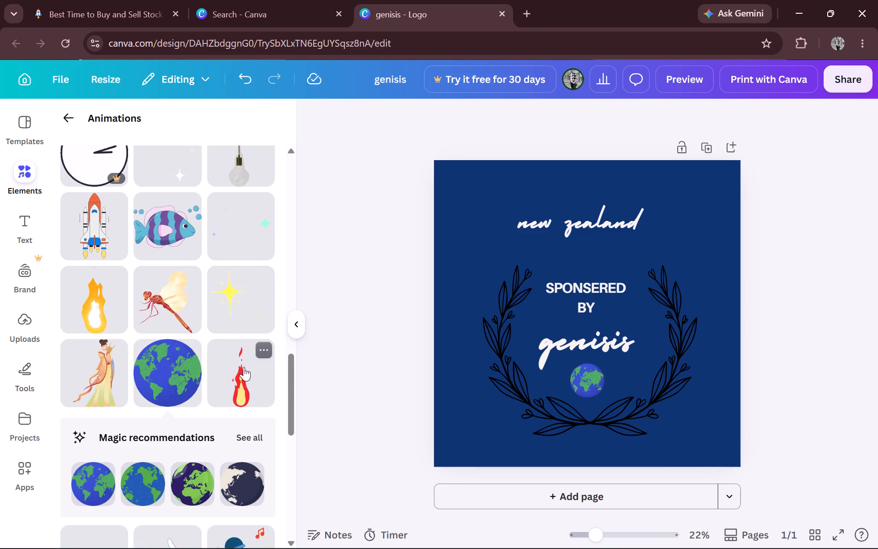
Leave the animations category and search all elements for trophy.
scroll(197, 275, "down", 1)
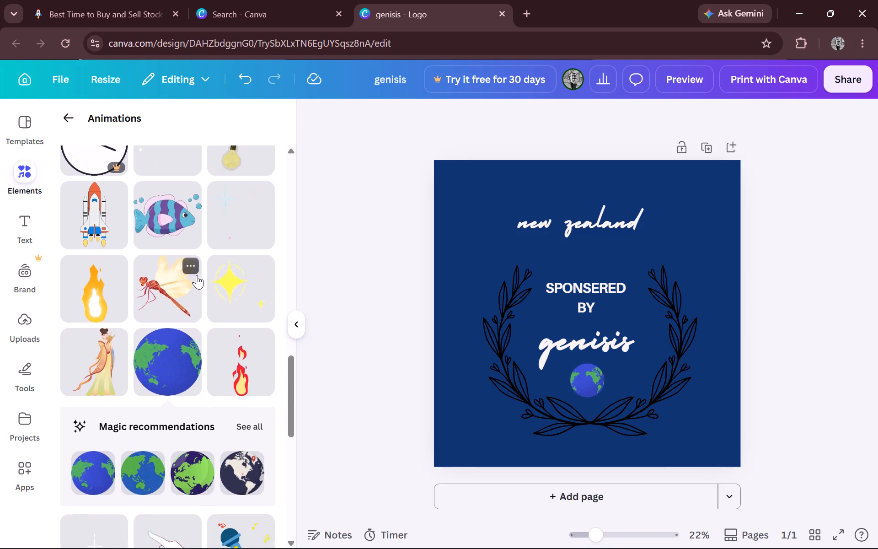
scroll(197, 275, "down", 1)
scroll(197, 275, "up", 8)
scroll(149, 330, "up", 6)
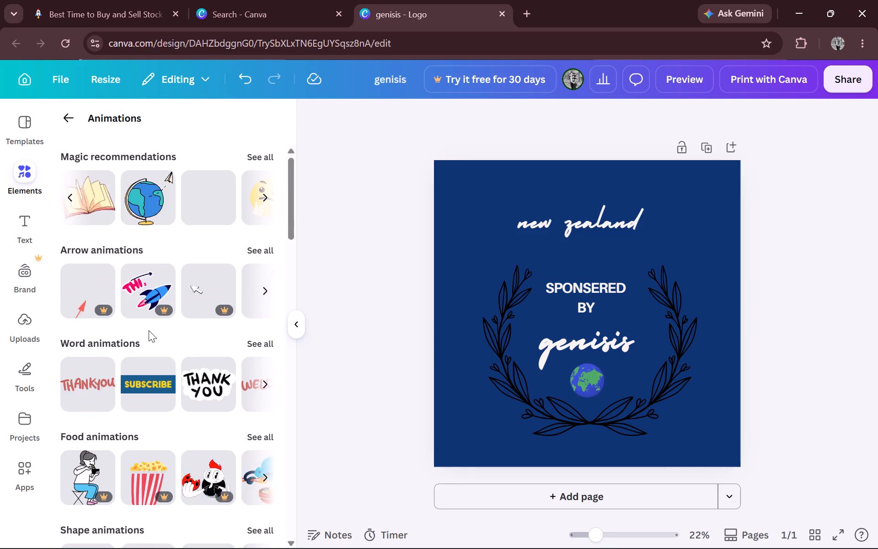
left_click(70, 122)
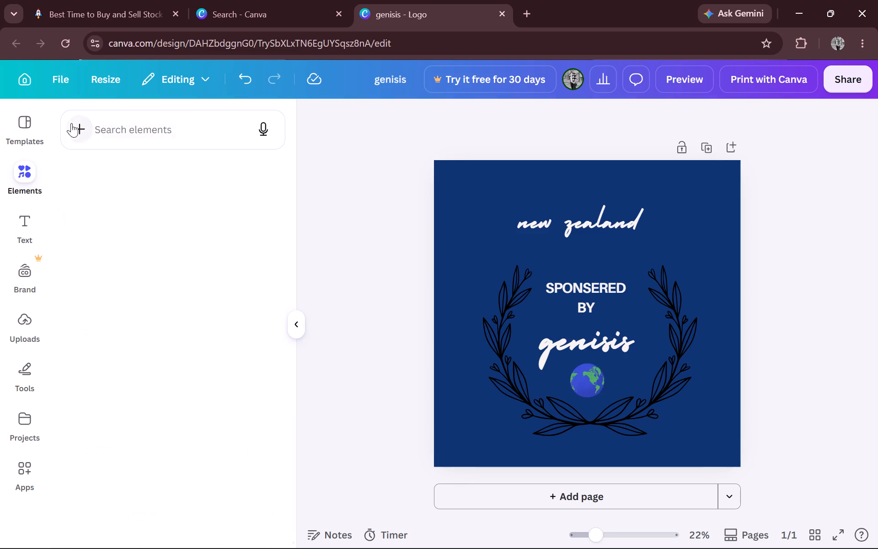
left_click(105, 130)
key("t")
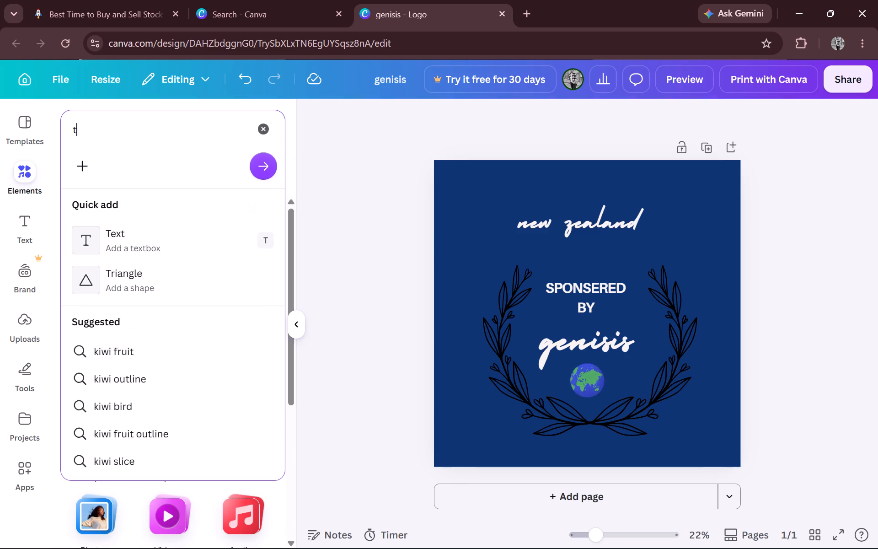
key("r")
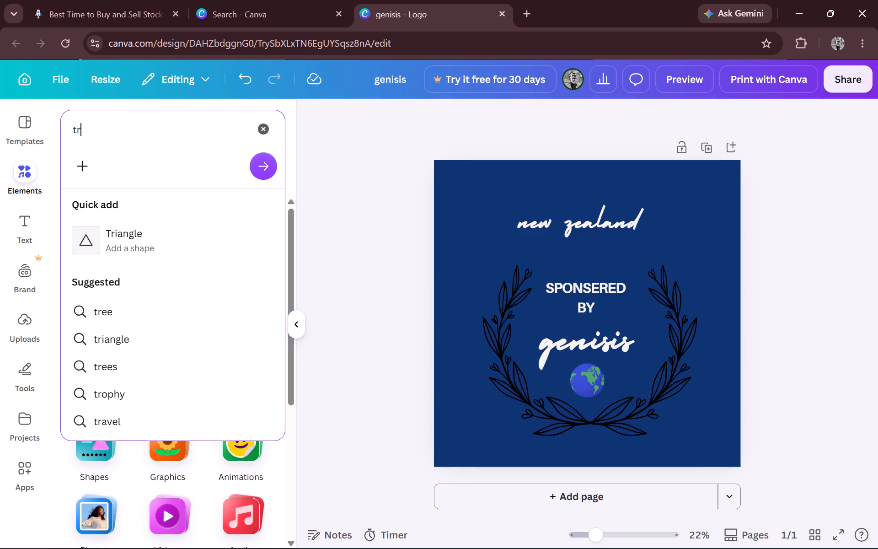
type("op")
type("hy")
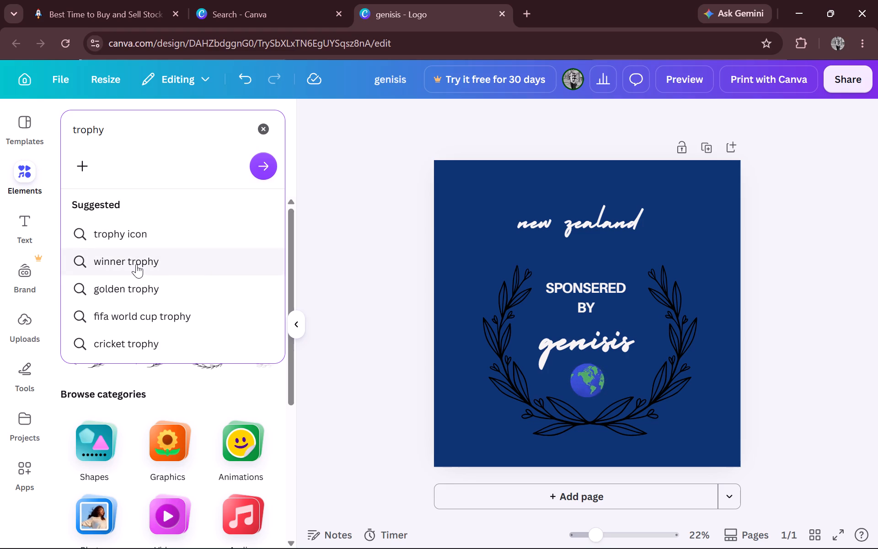
left_click(262, 179)
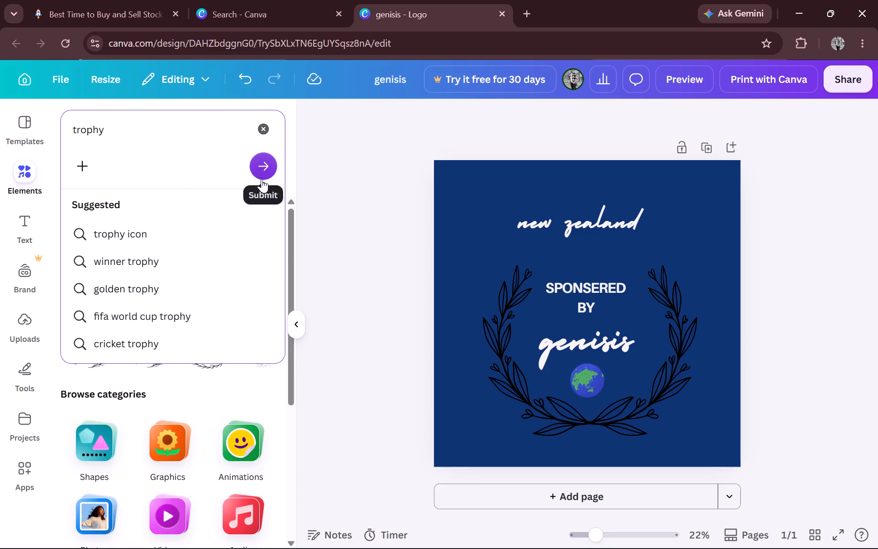
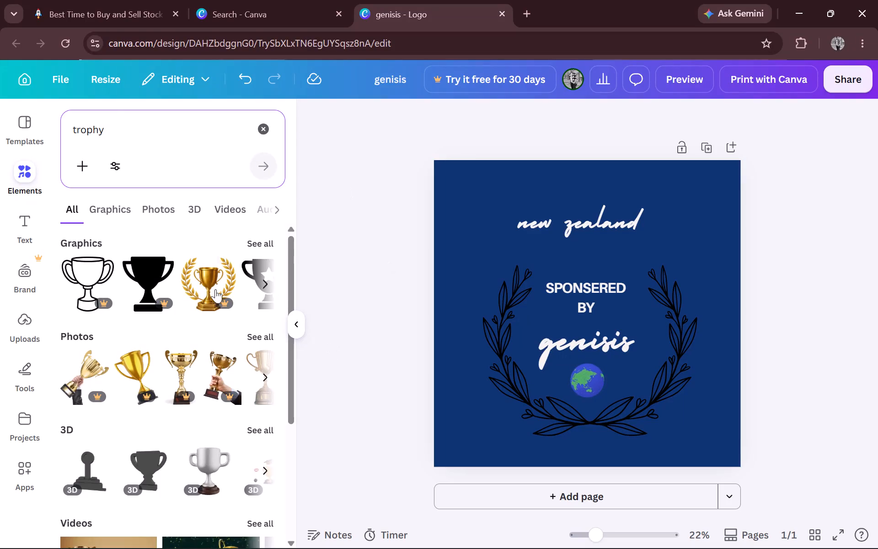
Add the golden trophy with laurel branches and shrink it to a small icon left of the new zealand text.
left_click(201, 287)
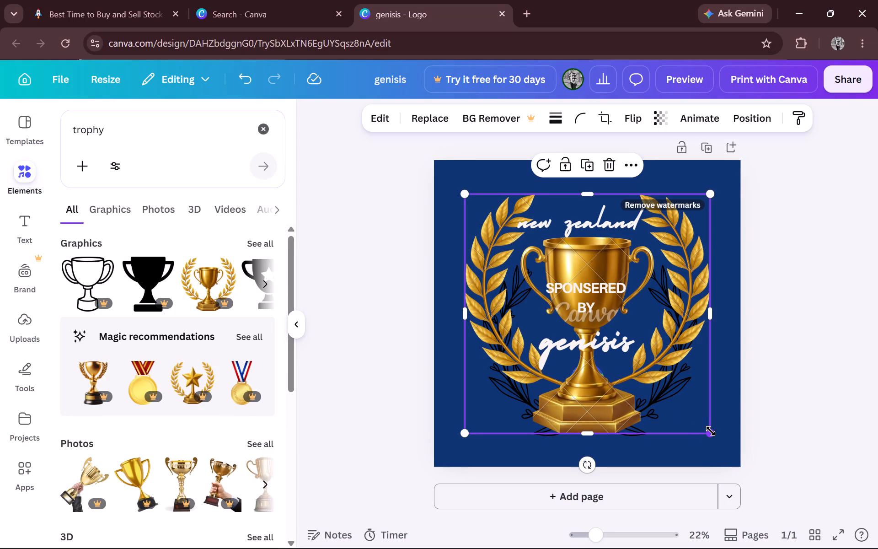
left_click_drag(711, 431, 576, 248)
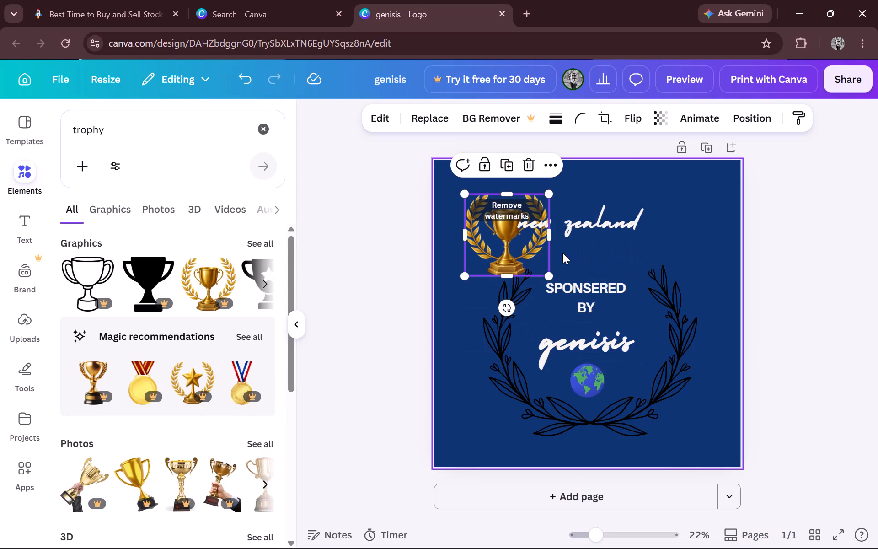
left_click_drag(549, 278, 522, 259)
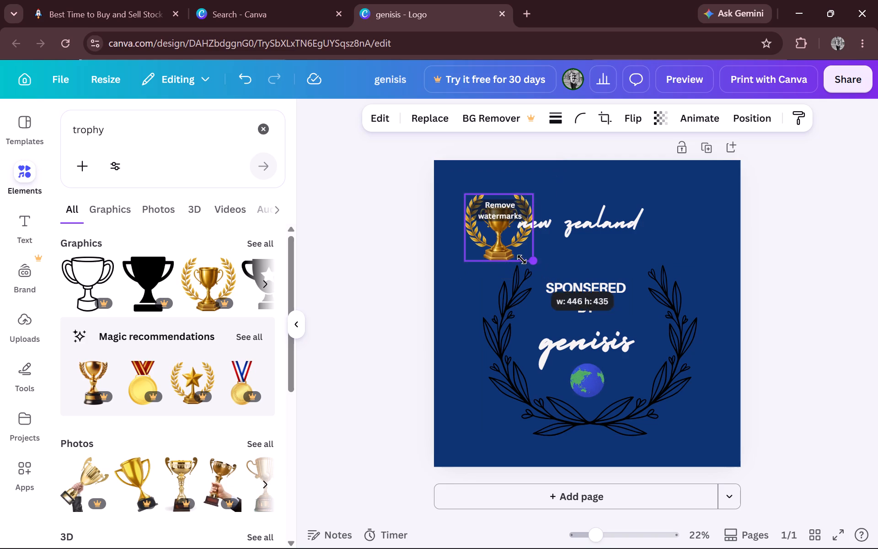
left_click_drag(522, 259, 507, 242)
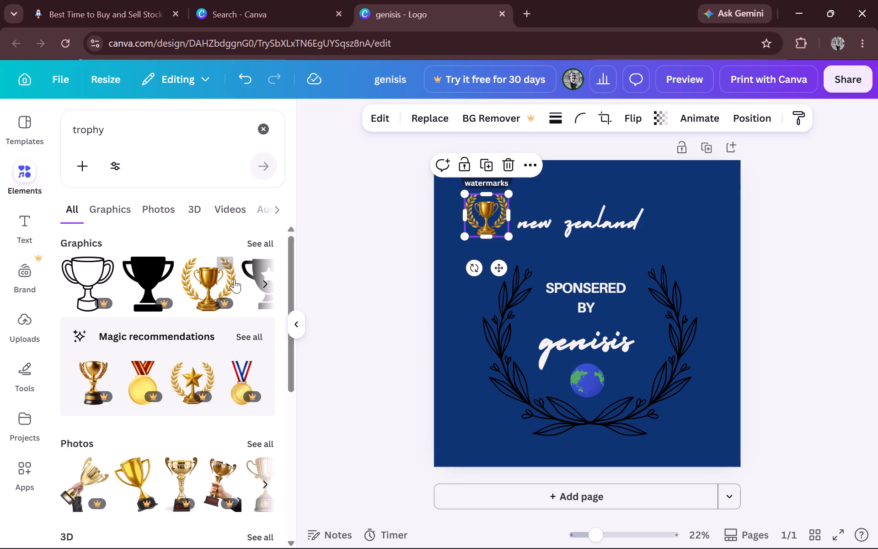
Add a second small golden laurel trophy and place it just right of the new zealand text, level with it.
left_click(205, 283)
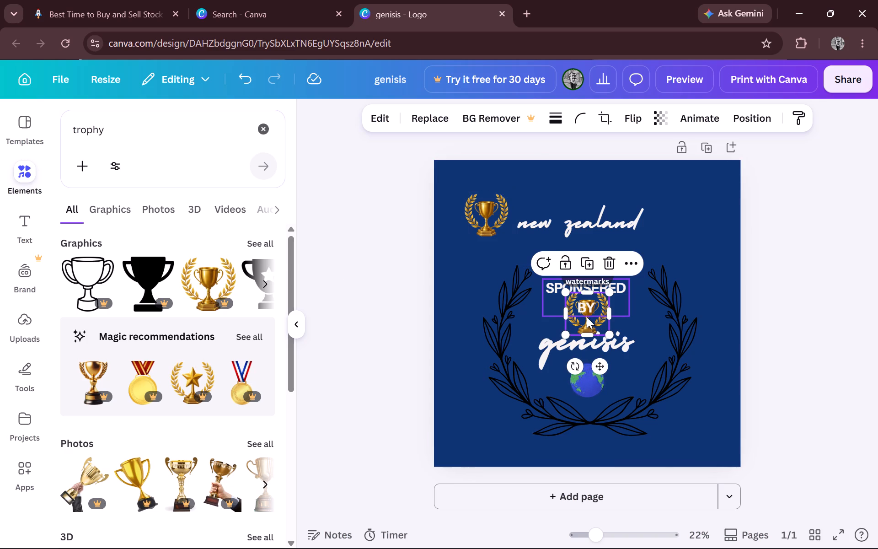
left_click_drag(588, 323, 668, 232)
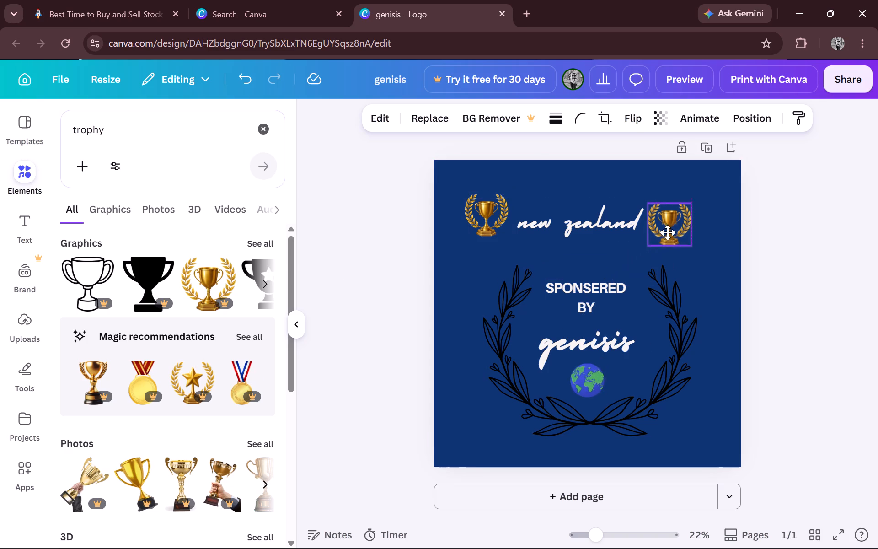
left_click_drag(668, 232, 670, 231)
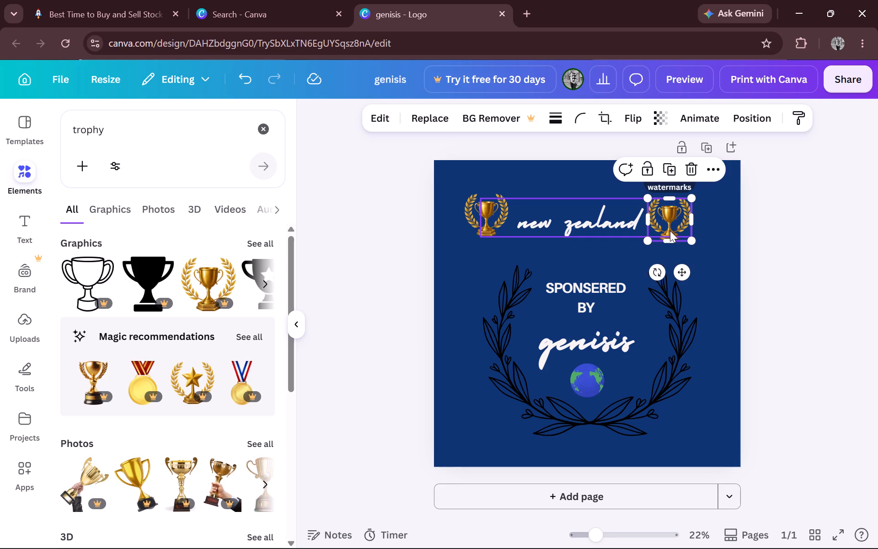
left_click(722, 245)
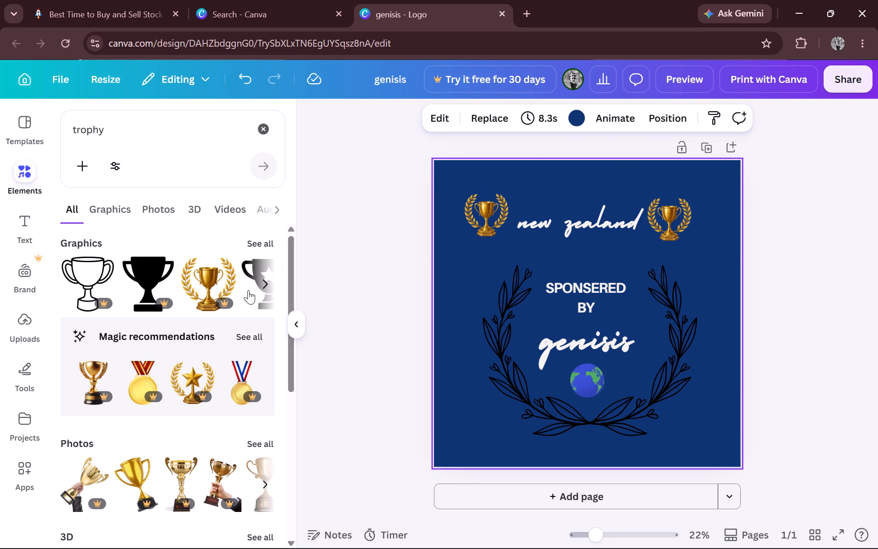
Look through the trophy graphics for other designs that could suit the logo.
scroll(202, 285, "left", 1)
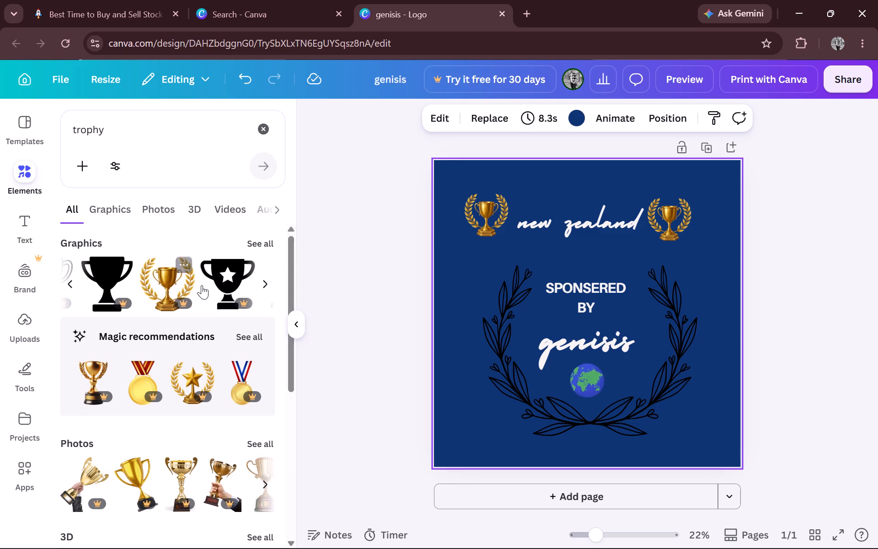
scroll(202, 285, "left", 2)
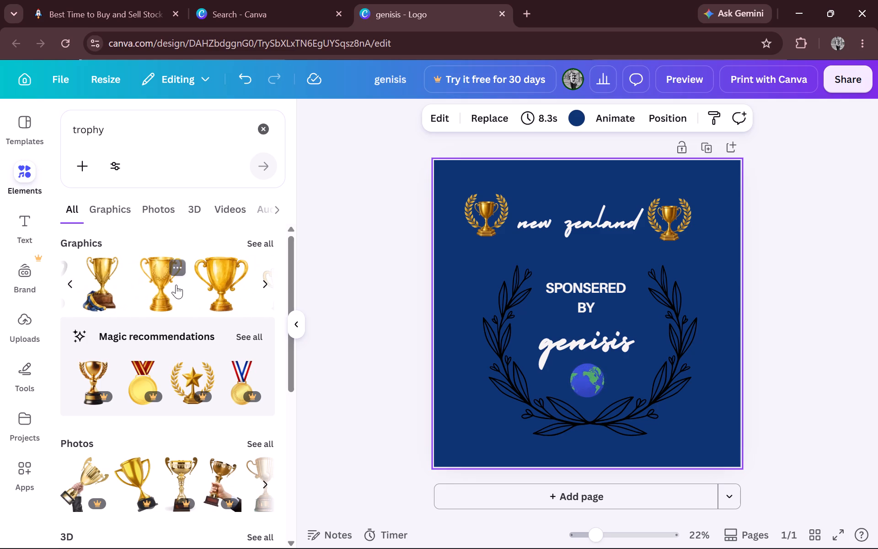
scroll(171, 283, "left", 4)
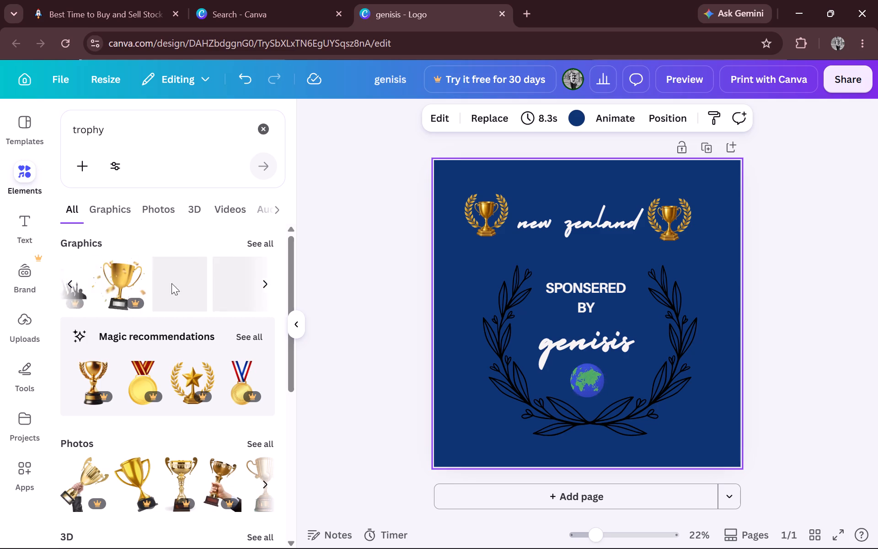
scroll(171, 283, "left", 3)
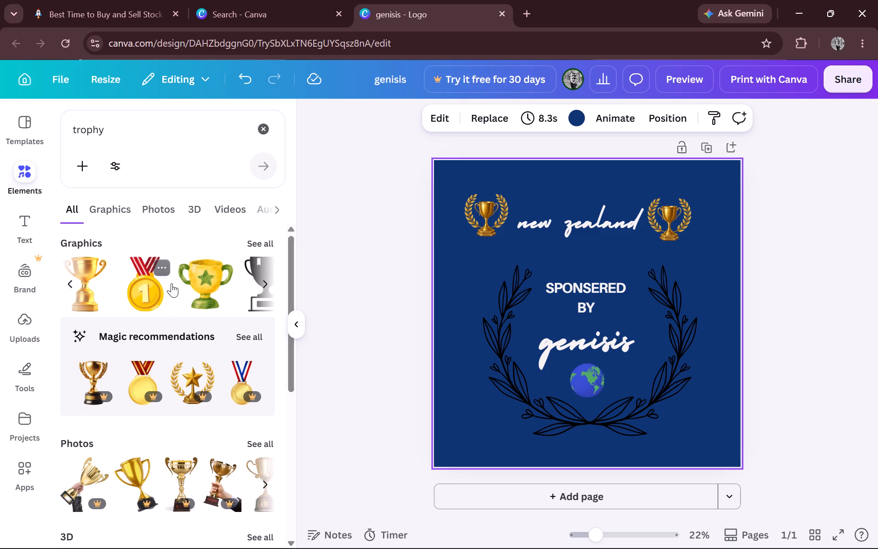
Examine the trophy results in the 3D and photo categories for further decoration ideas.
left_click(171, 209)
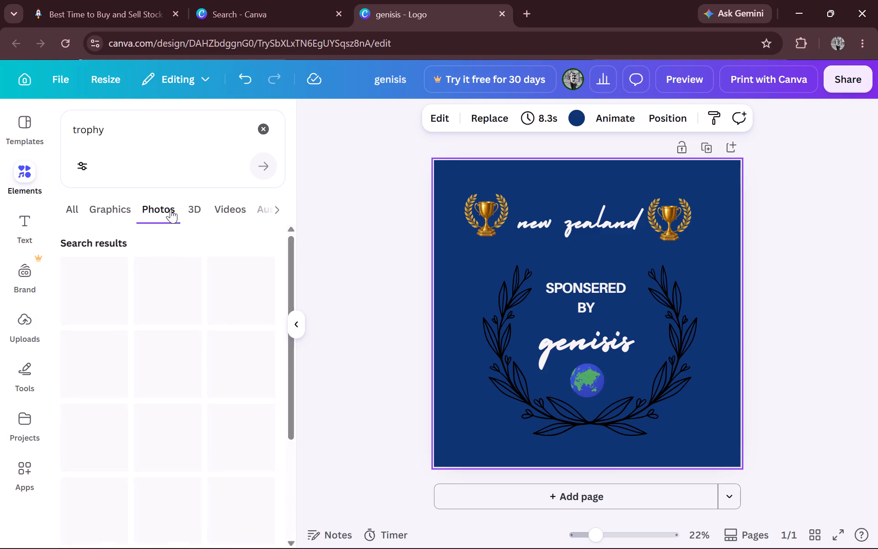
left_click(190, 210)
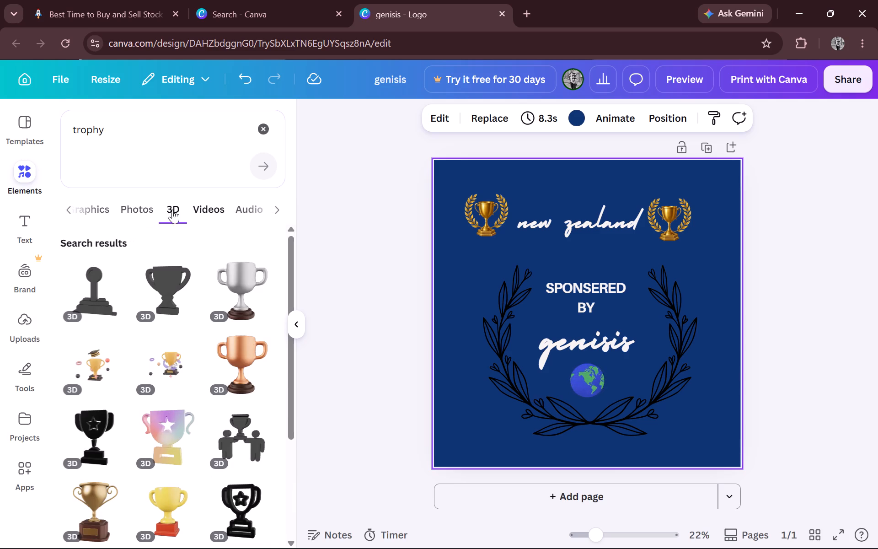
left_click(134, 214)
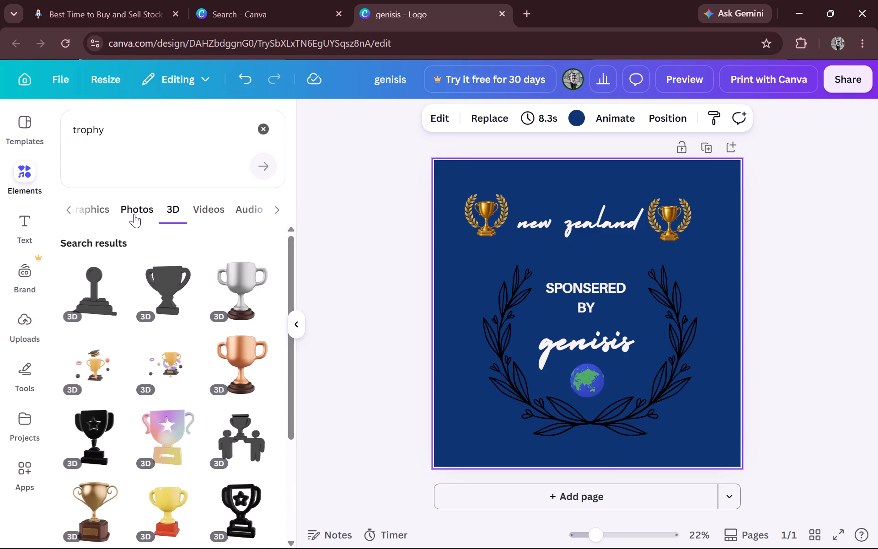
scroll(175, 352, "down", 2)
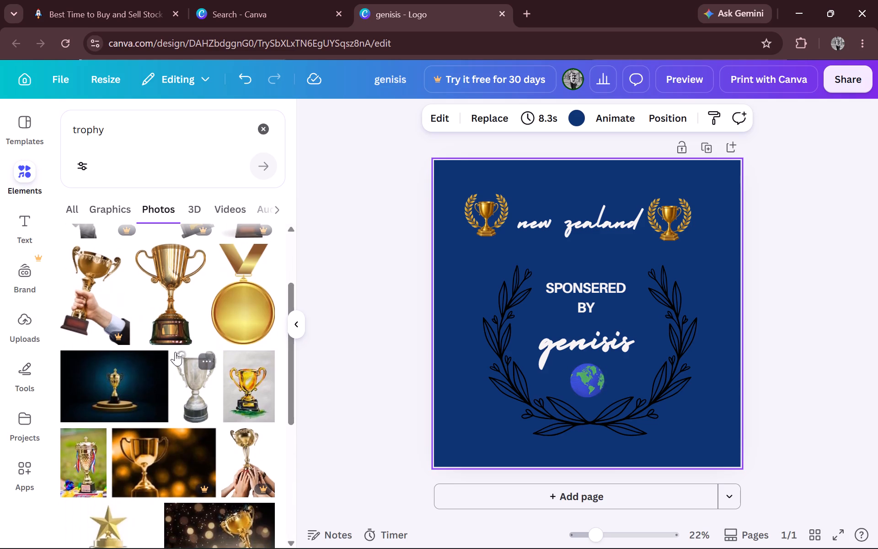
scroll(175, 352, "down", 1)
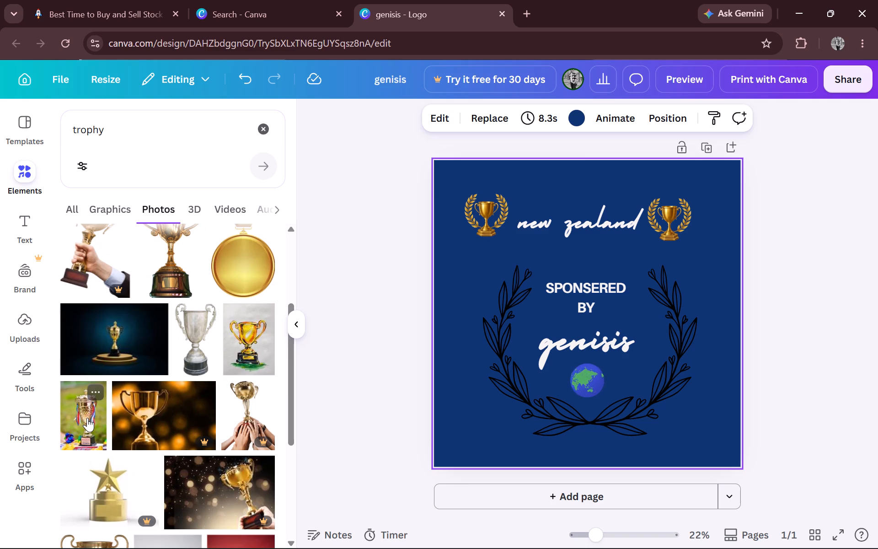
scroll(241, 458, "down", 1)
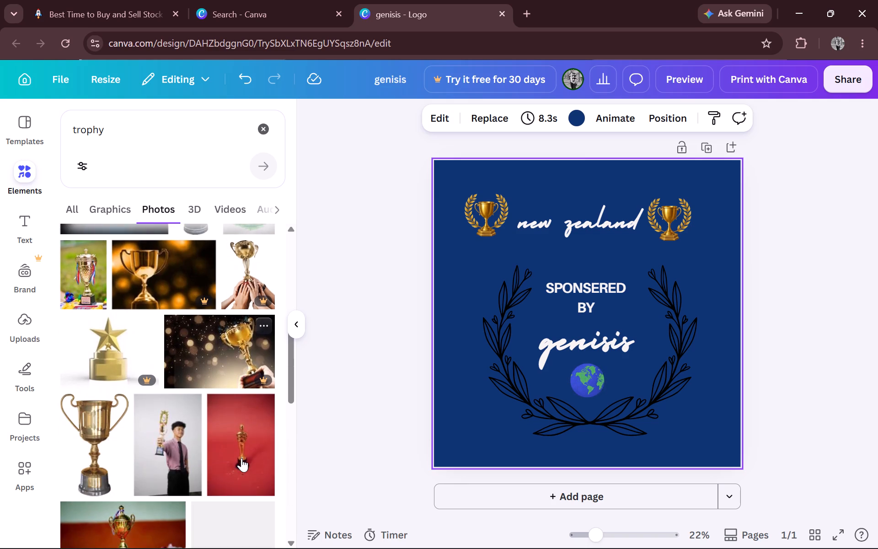
scroll(241, 458, "down", 4)
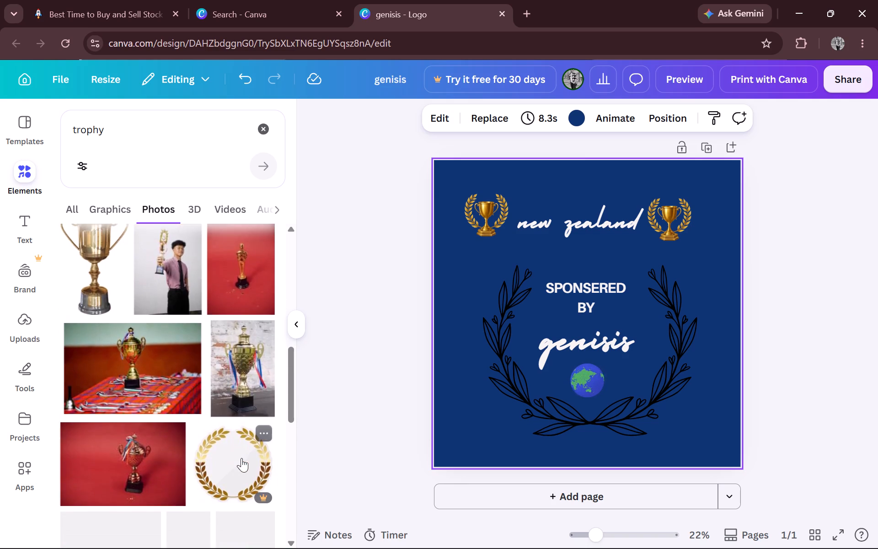
scroll(241, 458, "down", 1)
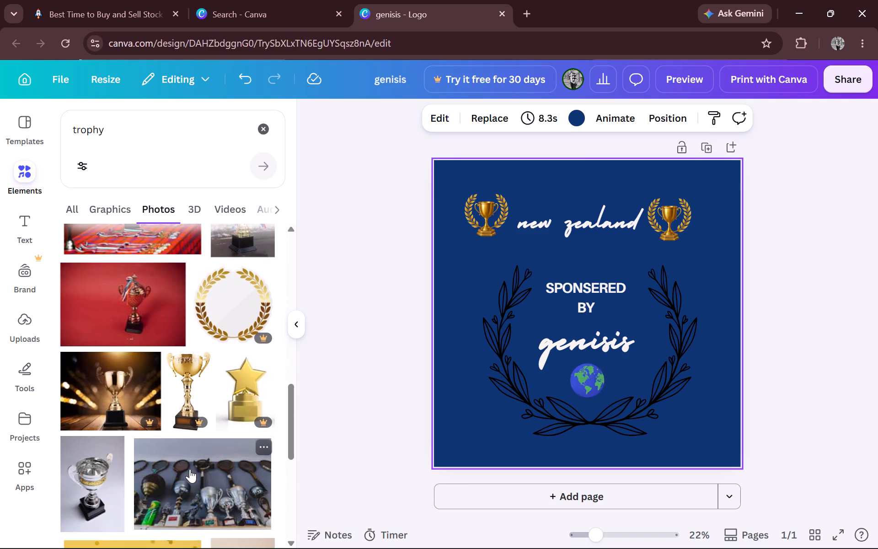
scroll(190, 469, "down", 6)
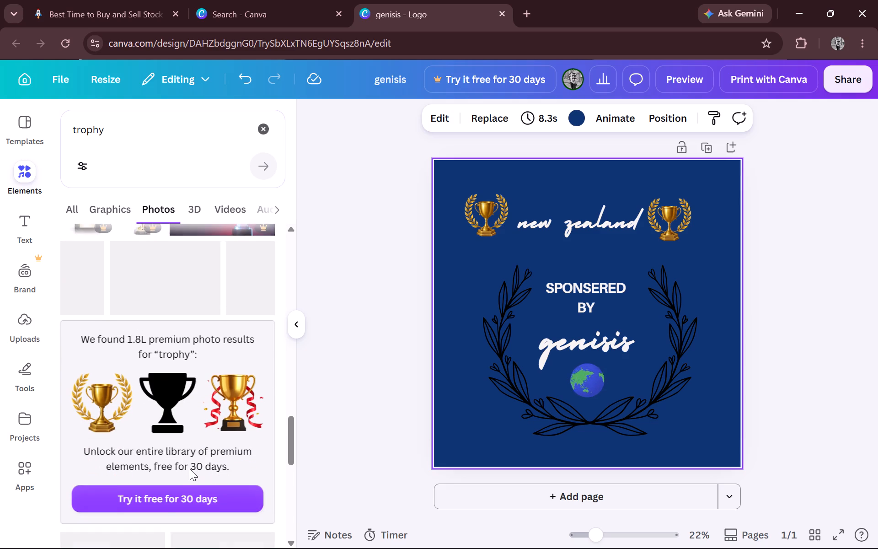
scroll(190, 469, "down", 5)
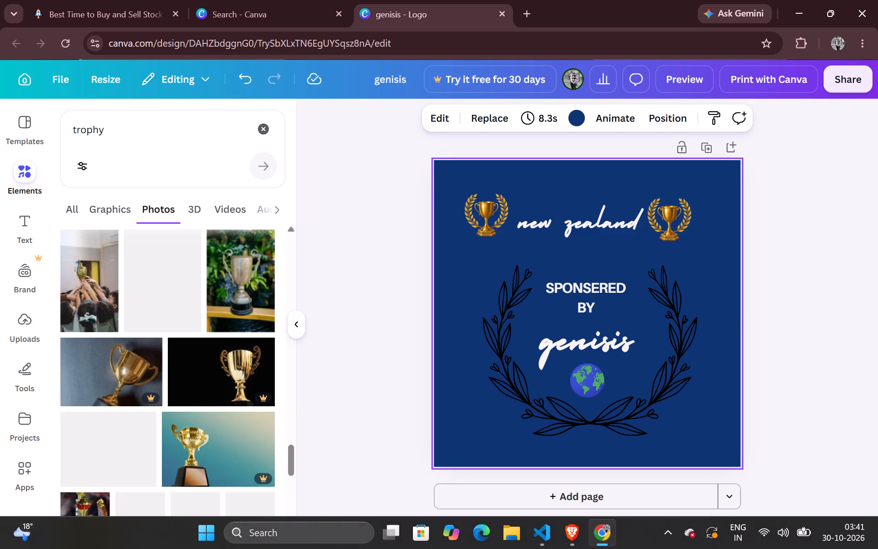
scroll(428, 548, "down", 2)
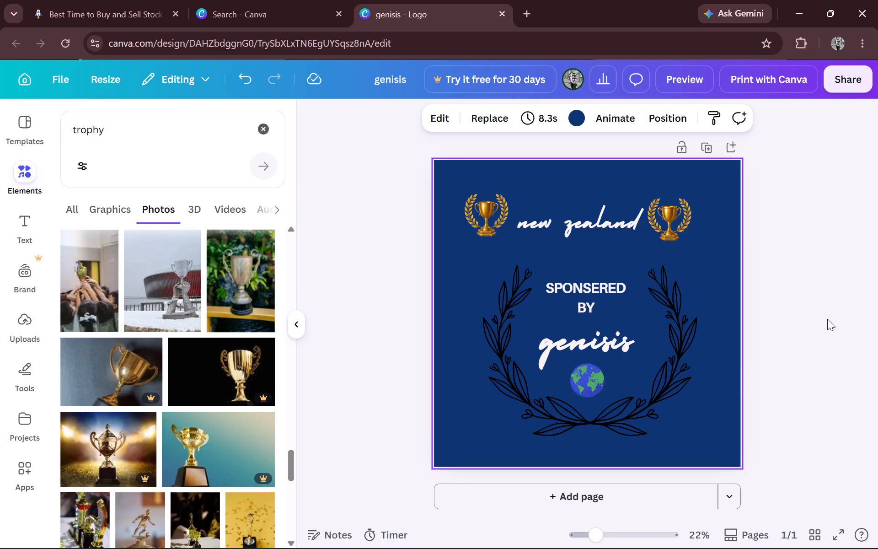
Open the print shop, and check the logo with both trophies in a full preview before returning to the editor.
left_click(785, 82)
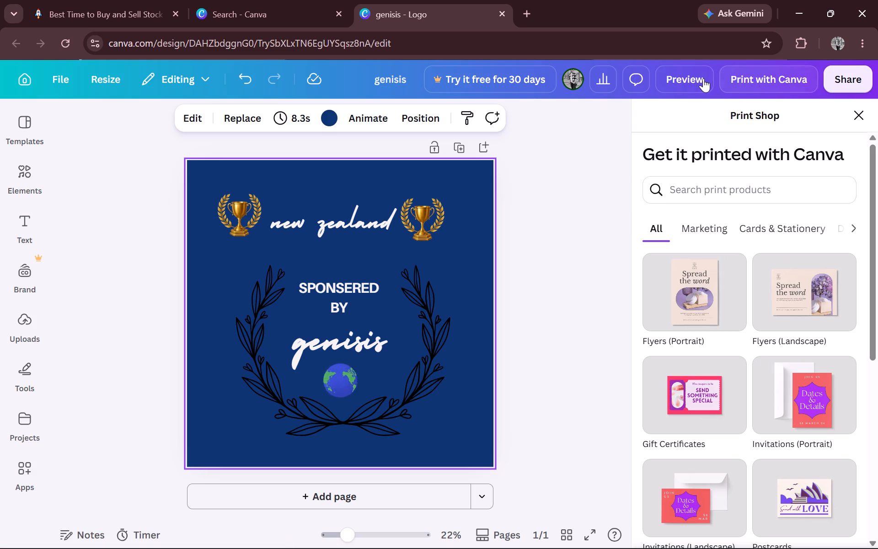
left_click(680, 83)
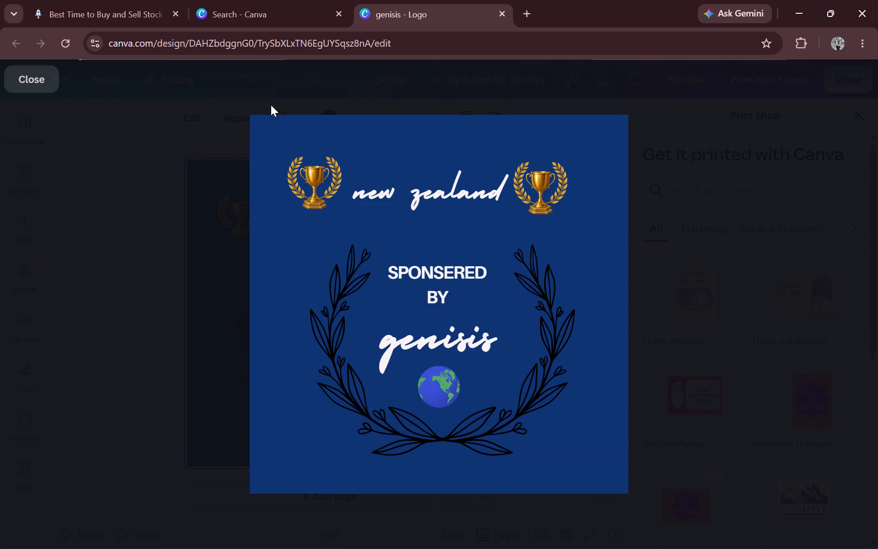
left_click(44, 81)
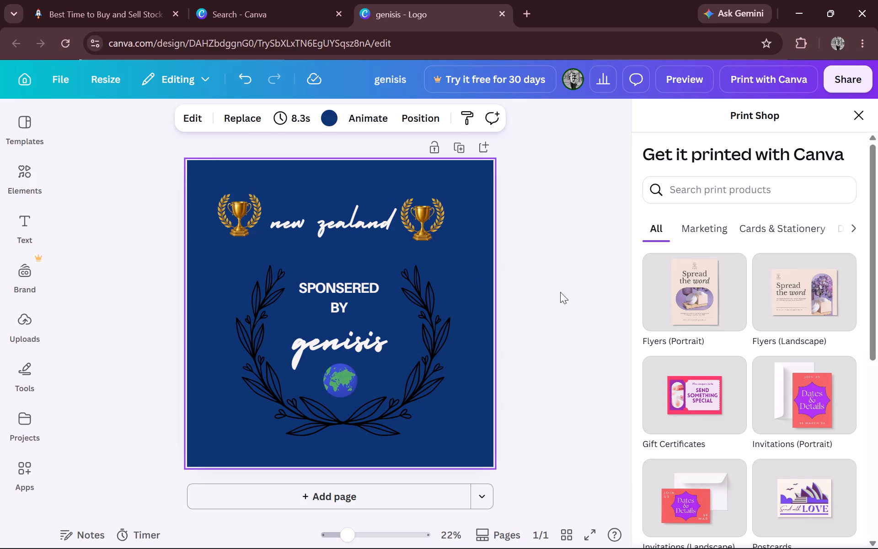
Look over the available print products and close the print shop.
scroll(749, 382, "down", 6)
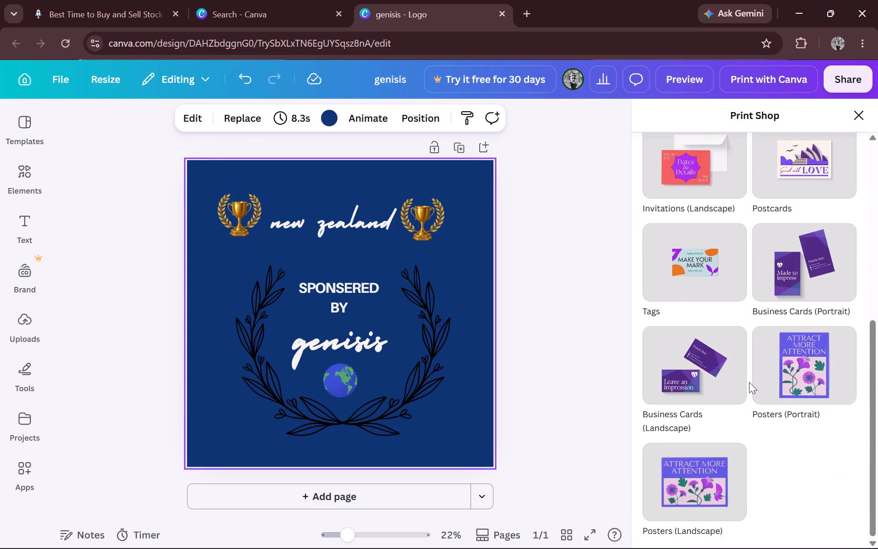
scroll(749, 382, "up", 8)
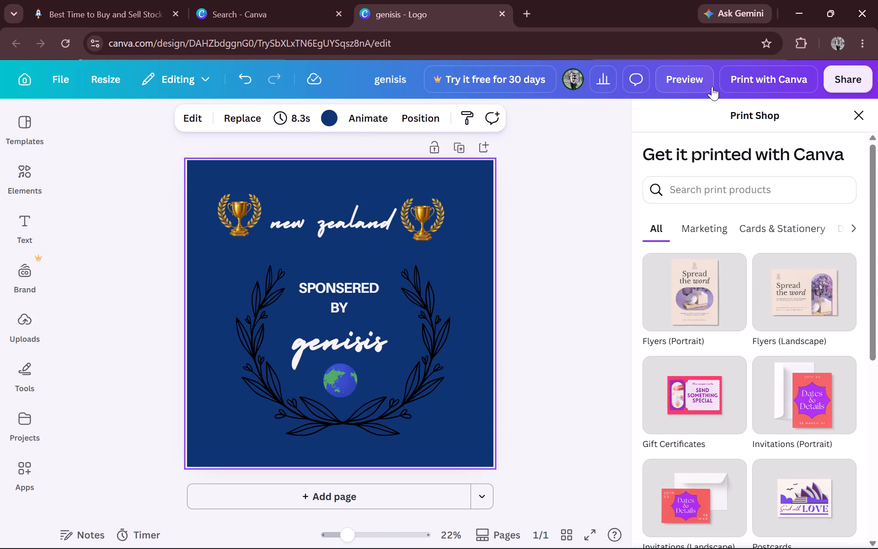
left_click(776, 88)
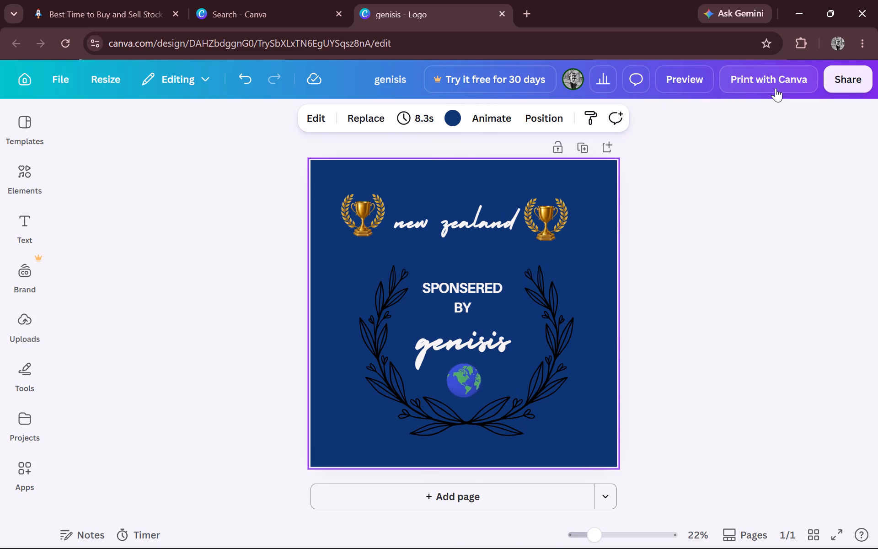
Reopen the print shop, review its products and choose Flyers (Portrait) for printing the logo.
left_click(772, 84)
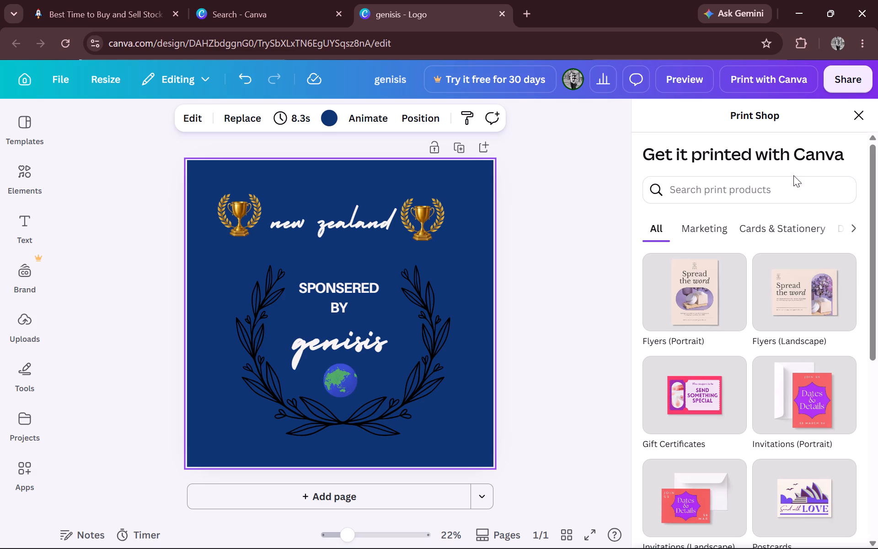
scroll(788, 249, "down", 1)
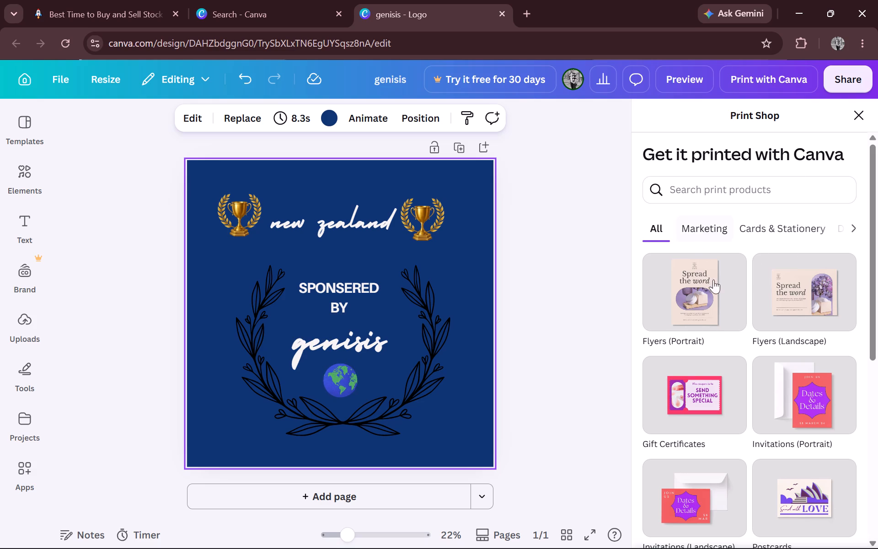
scroll(717, 293, "down", 5)
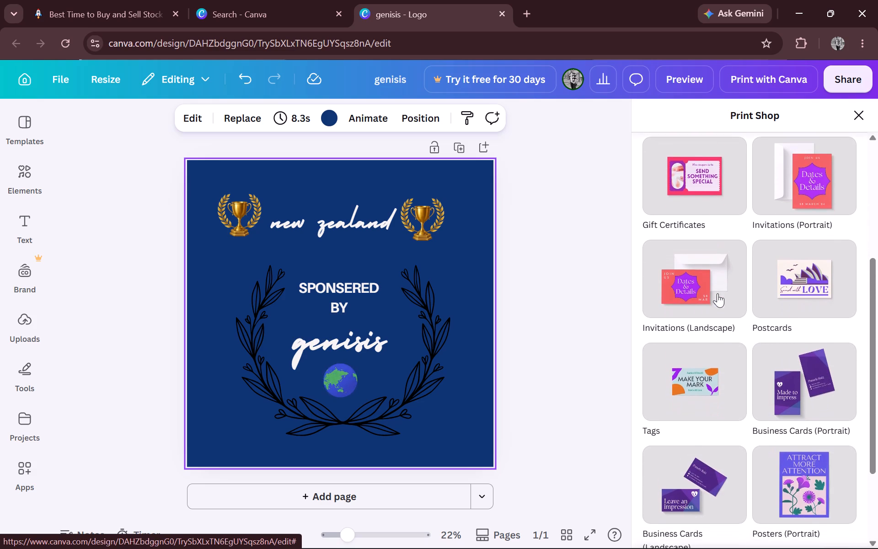
scroll(717, 293, "down", 2)
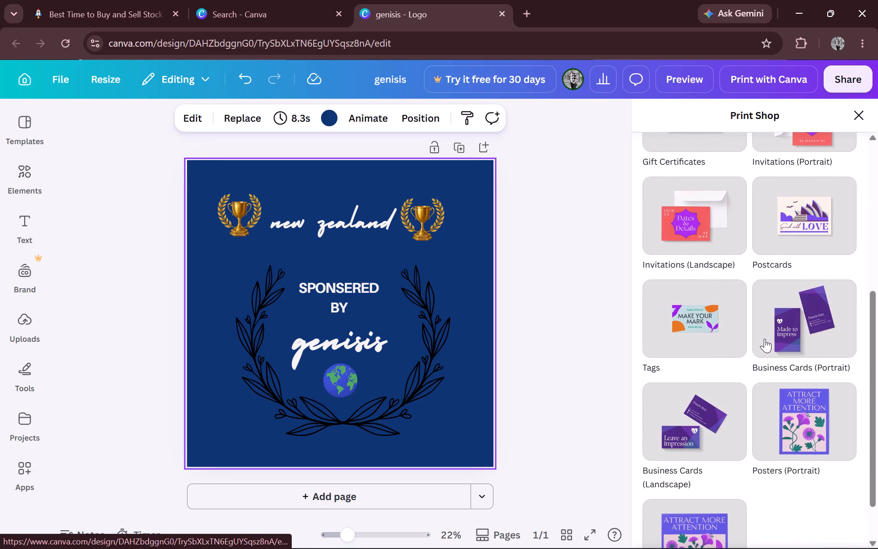
scroll(723, 414, "down", 2)
scroll(723, 414, "up", 3)
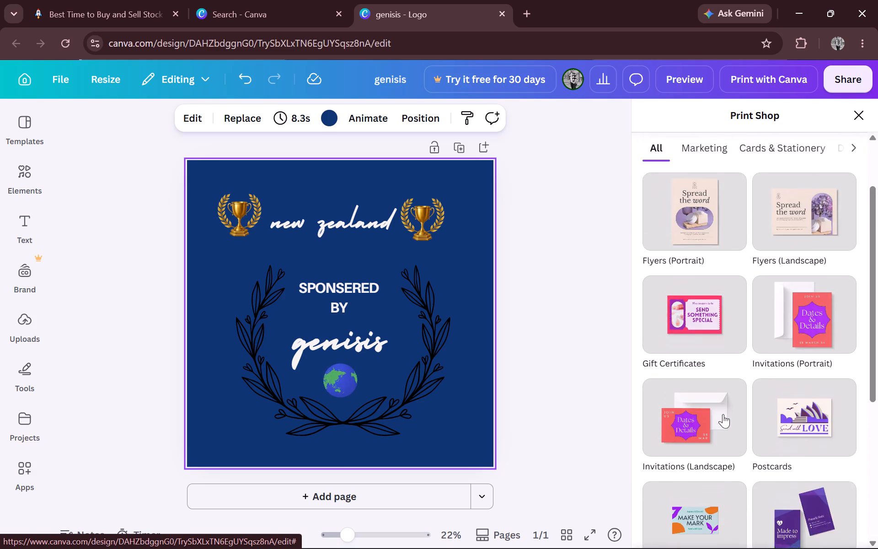
scroll(723, 414, "up", 2)
left_click(706, 314)
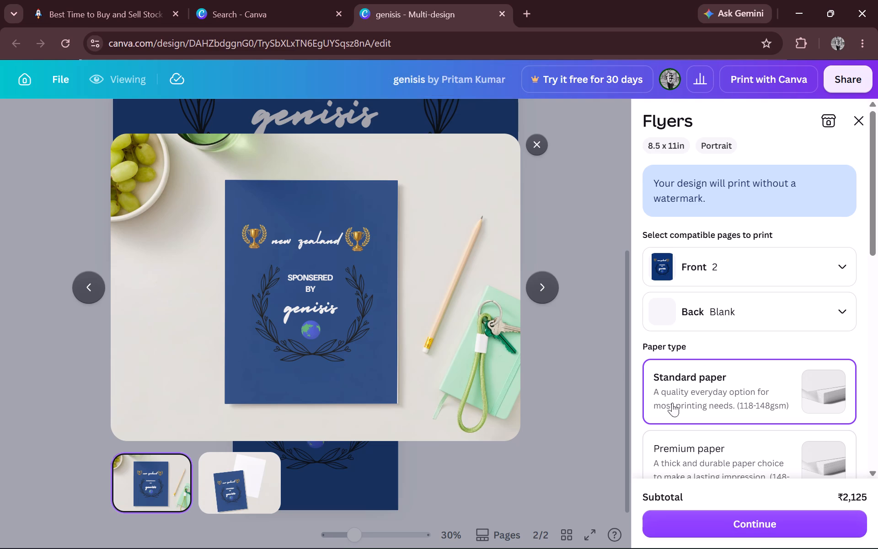
Close the flyer print options and compare the square logo on page 1 with the portrait flyer version on page 2.
left_click(866, 120)
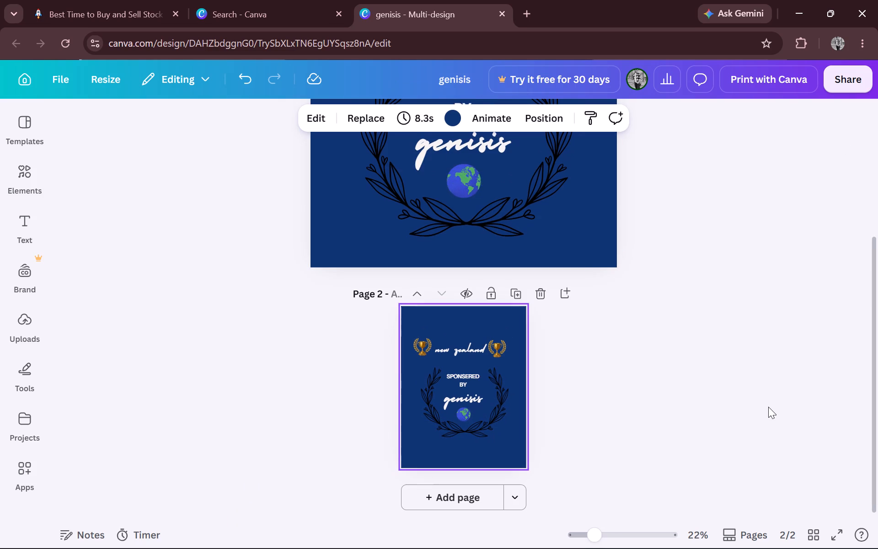
scroll(679, 291, "up", 5)
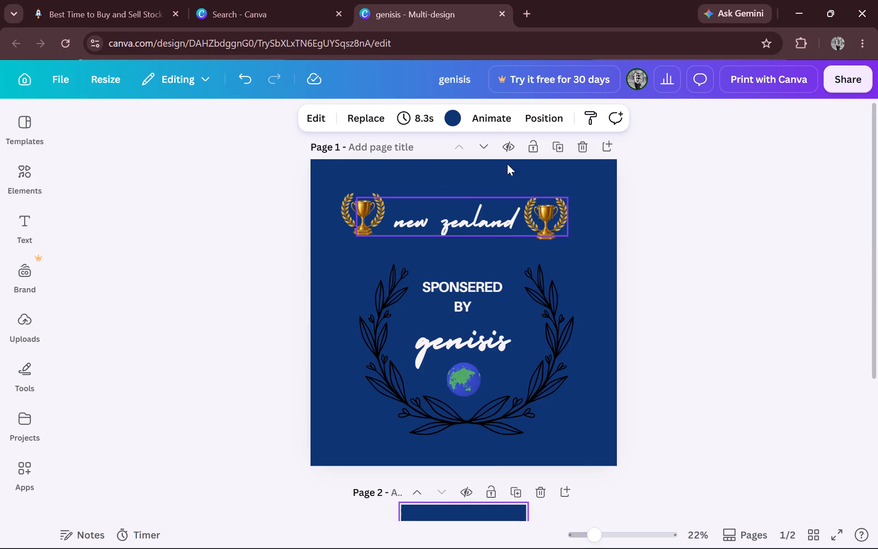
scroll(452, 253, "down", 2)
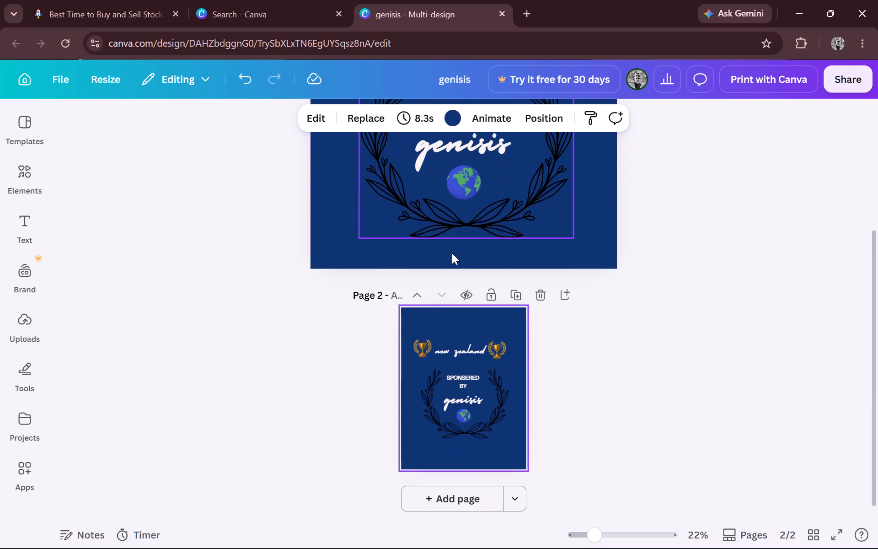
scroll(452, 253, "down", 1)
scroll(452, 253, "up", 1)
scroll(452, 253, "down", 2)
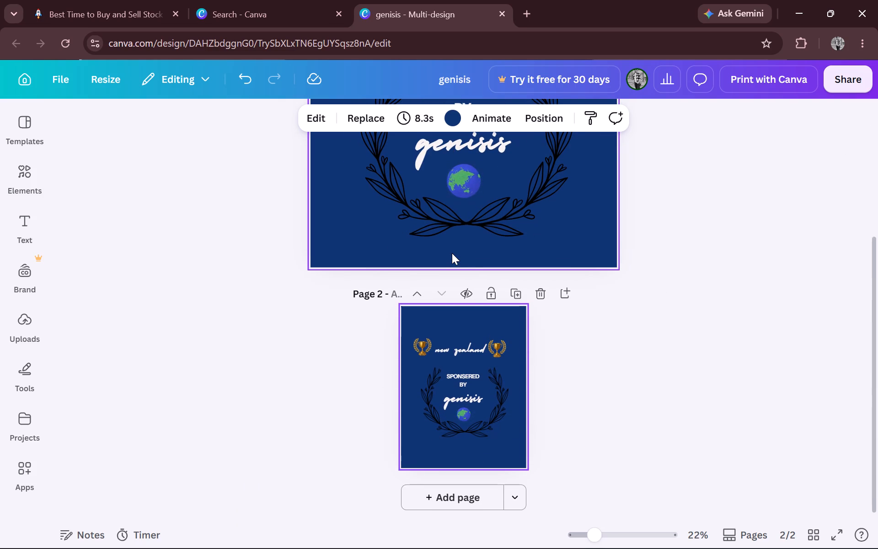
scroll(452, 253, "up", 7)
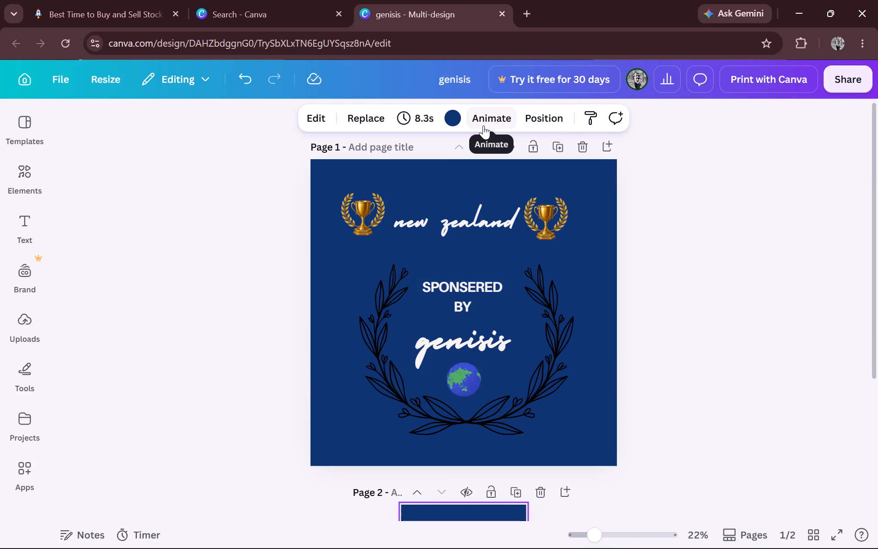
scroll(538, 240, "down", 3)
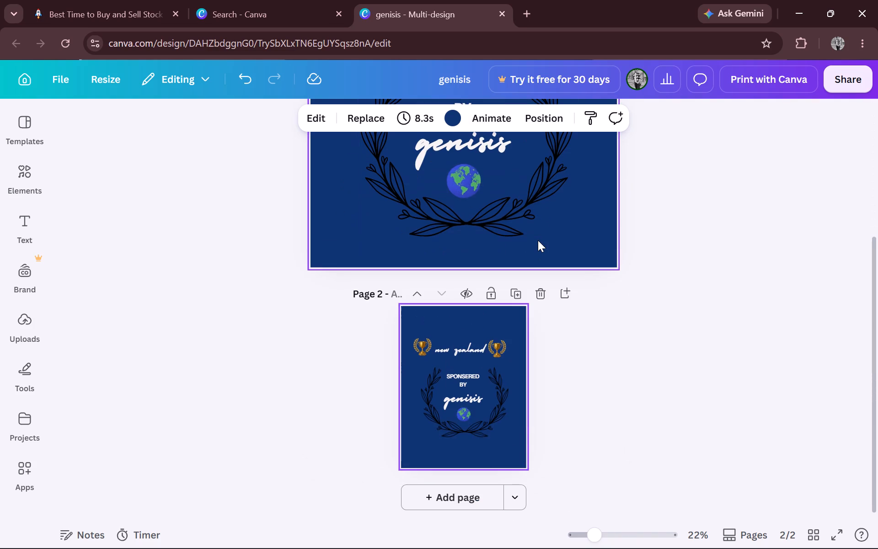
scroll(538, 240, "up", 6)
scroll(538, 240, "down", 1)
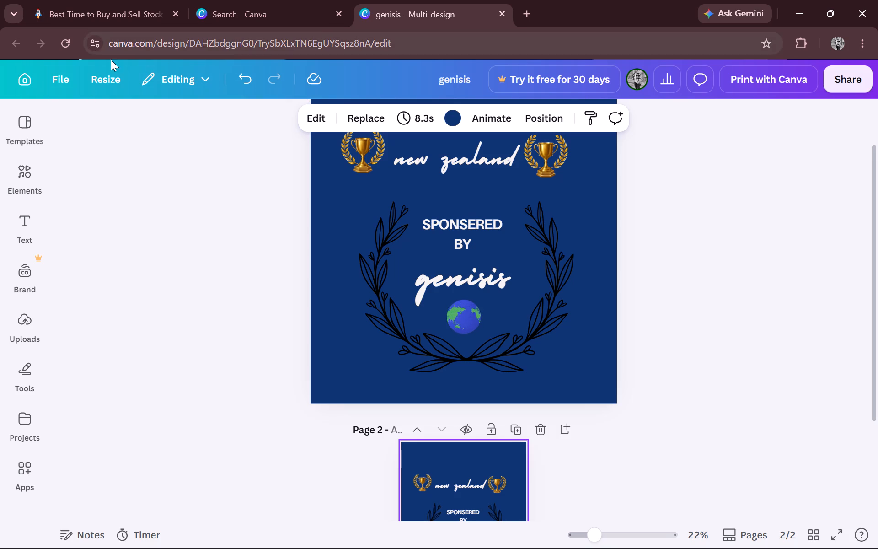
scroll(270, 257, "down", 1)
scroll(270, 257, "up", 2)
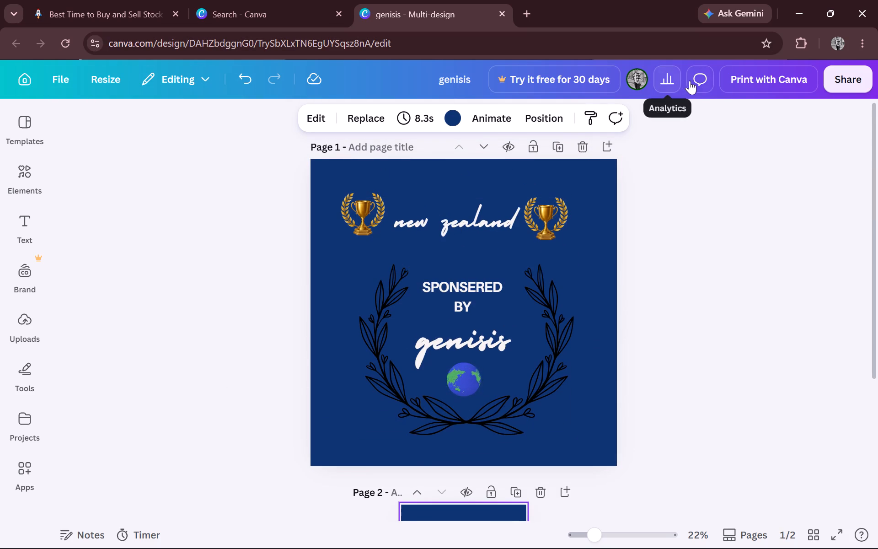
Look over the design's sharing options and the full list of ways to publish, and close them.
left_click(835, 83)
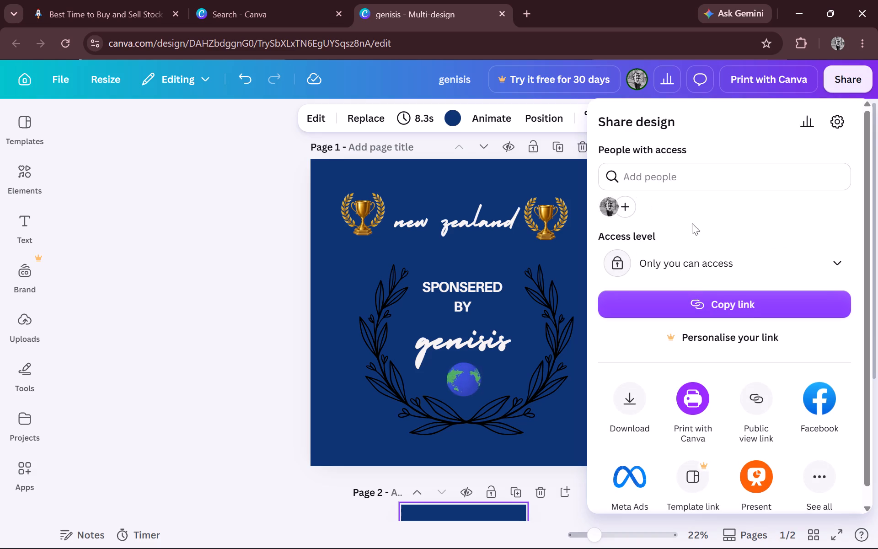
scroll(673, 415, "down", 1)
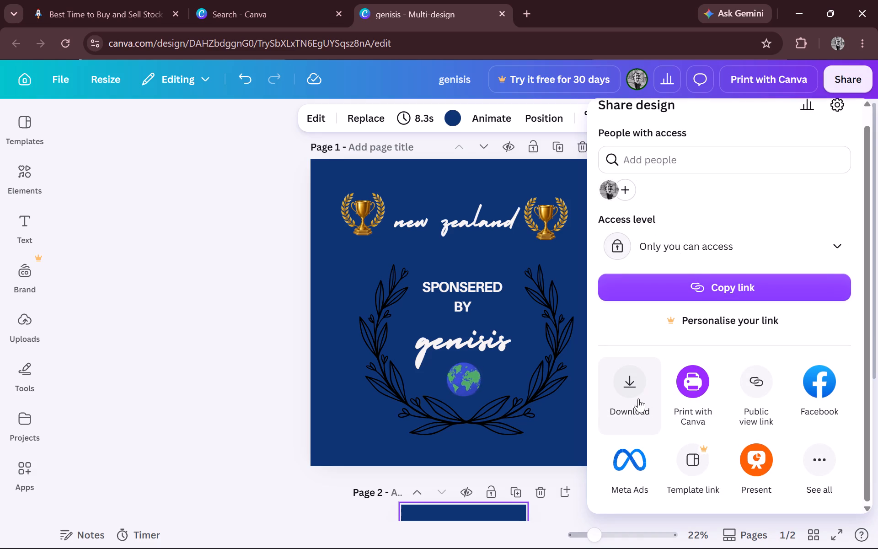
left_click(823, 475)
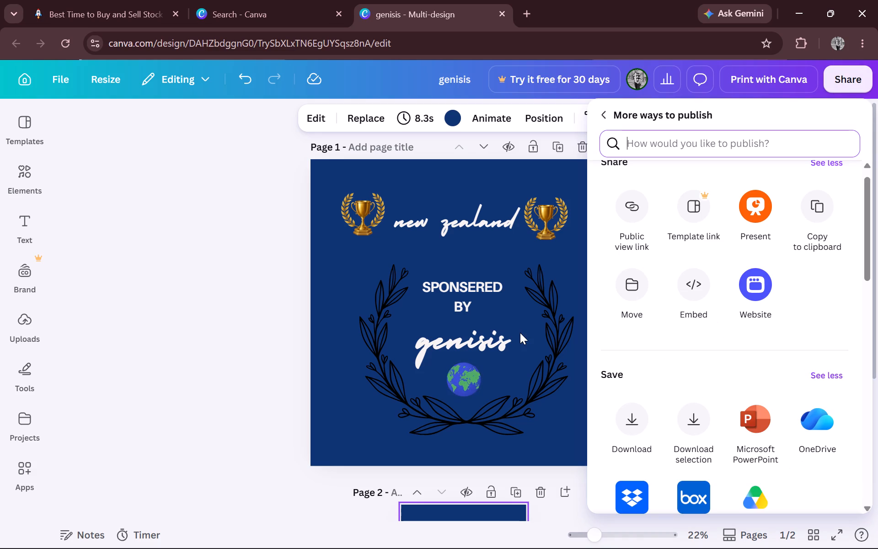
left_click(259, 340)
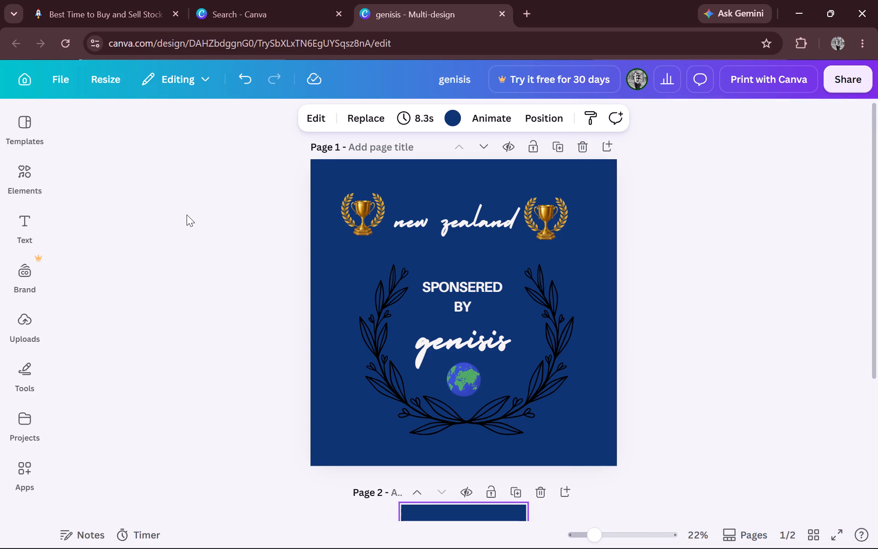
Save the design.
key("ctrl+s")
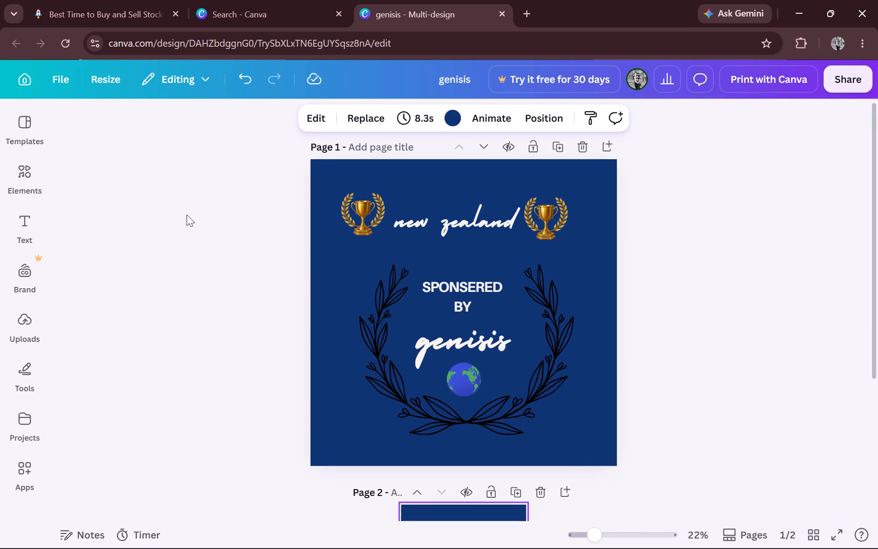
Check the page editing tools and styles offered for the design, close them and clear the page selection.
left_click(318, 118)
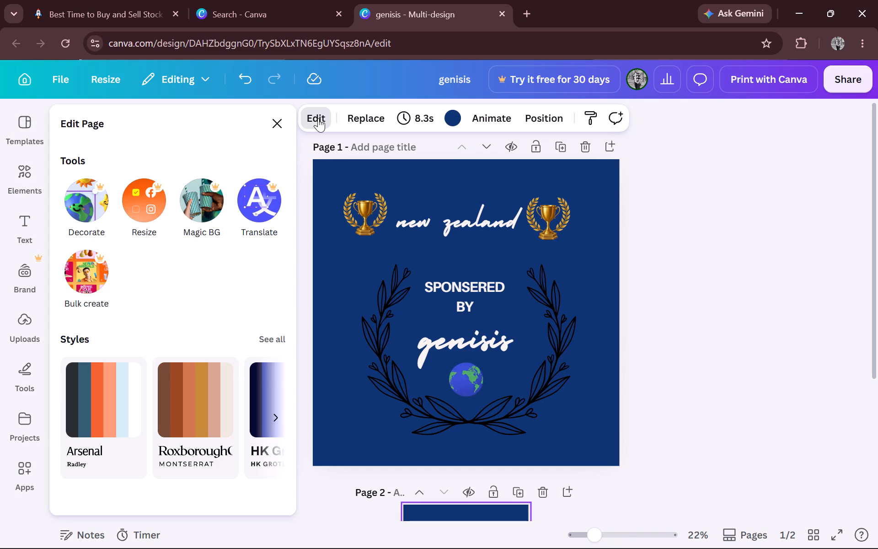
left_click(280, 119)
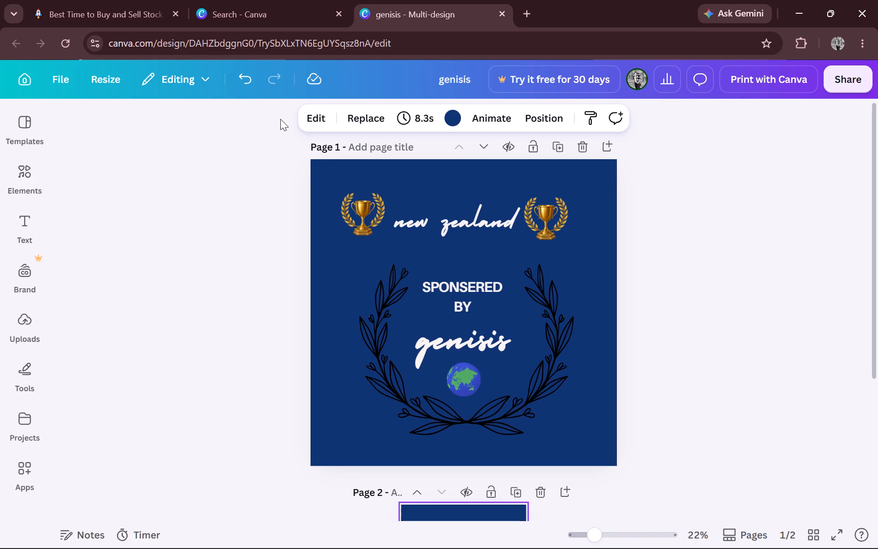
left_click(280, 119)
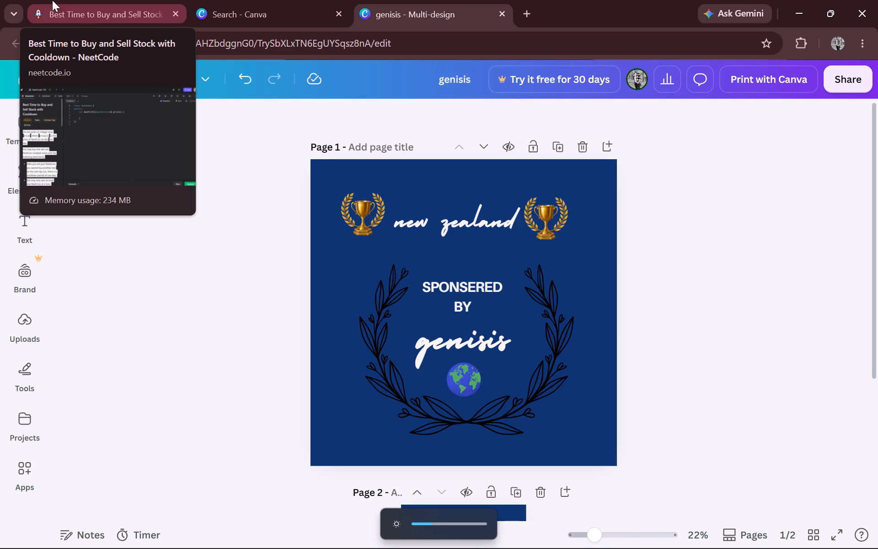
Duplicate the "SPONSERED BY" text on page 1.
left_click(278, 373)
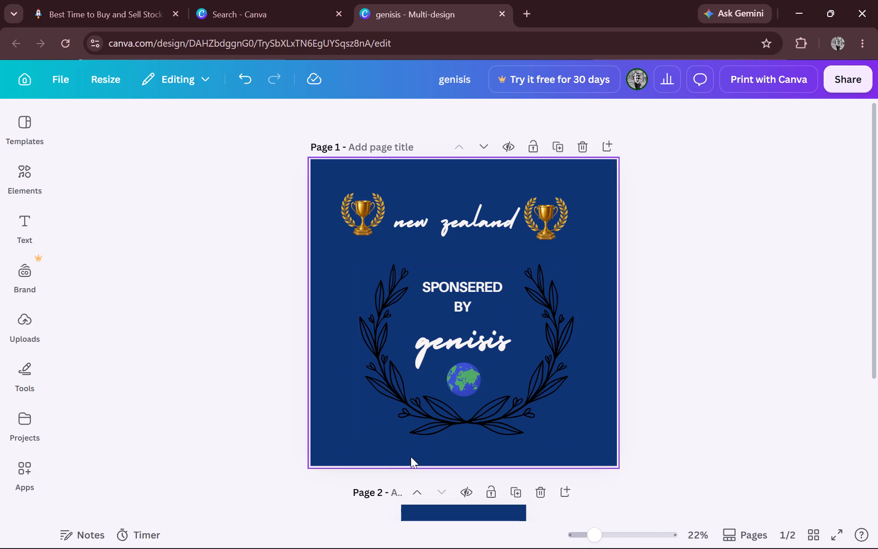
left_click(405, 350)
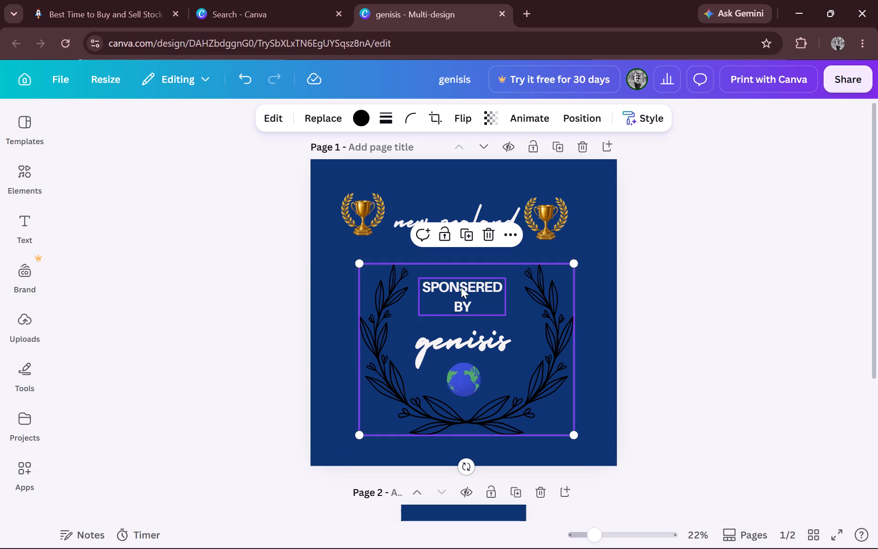
left_click(465, 299)
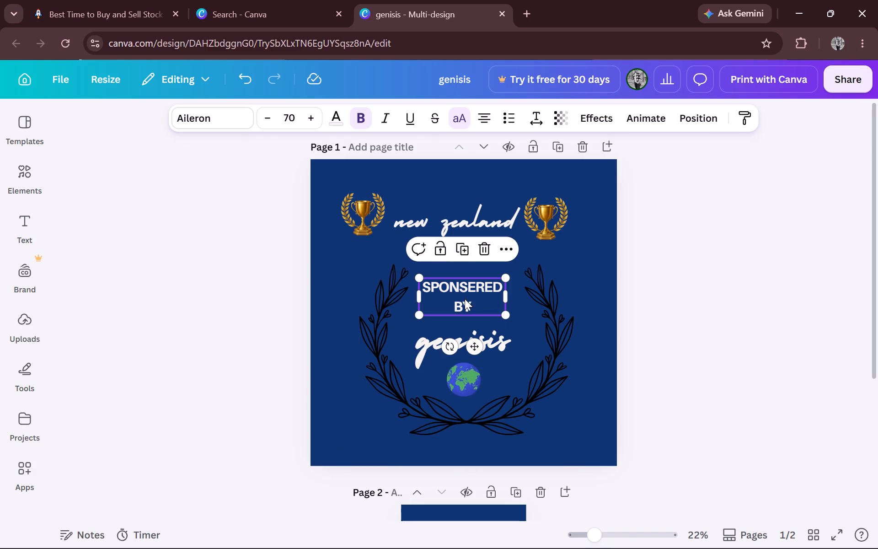
left_click(457, 247)
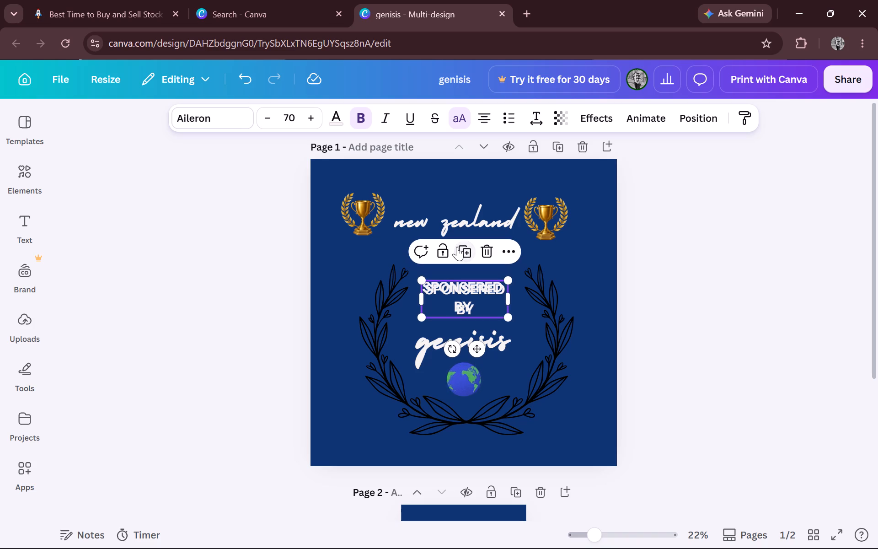
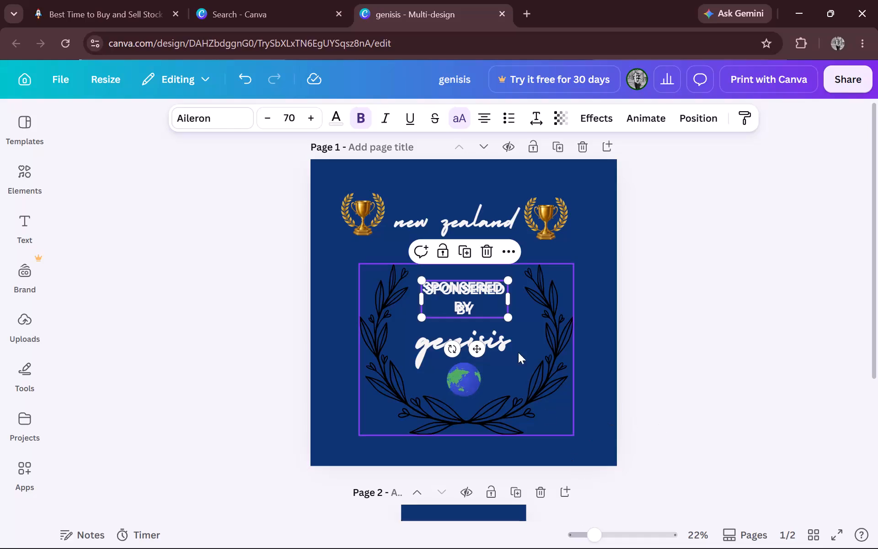
Move the globe on page 1 slightly lower beneath the "genisis" text, keeping it near the wreath's centre.
left_click(508, 359)
left_click(471, 391)
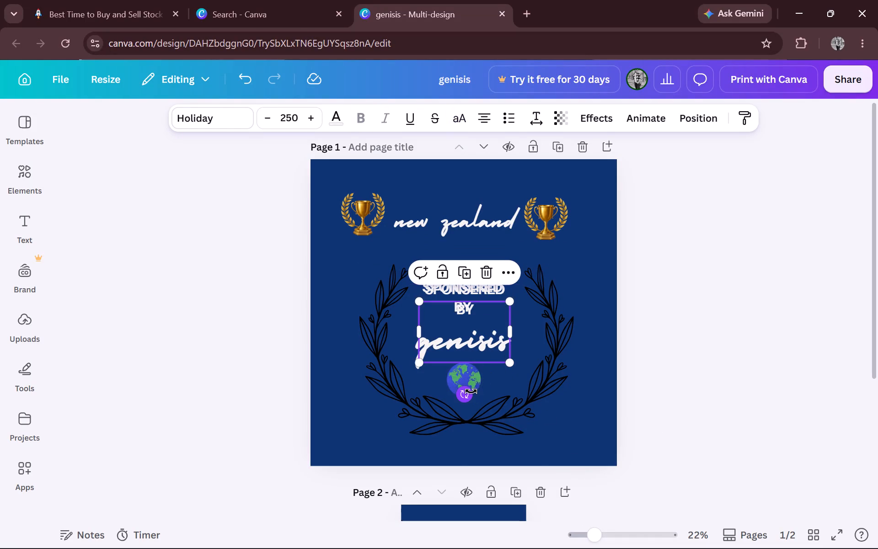
left_click_drag(461, 375, 461, 380)
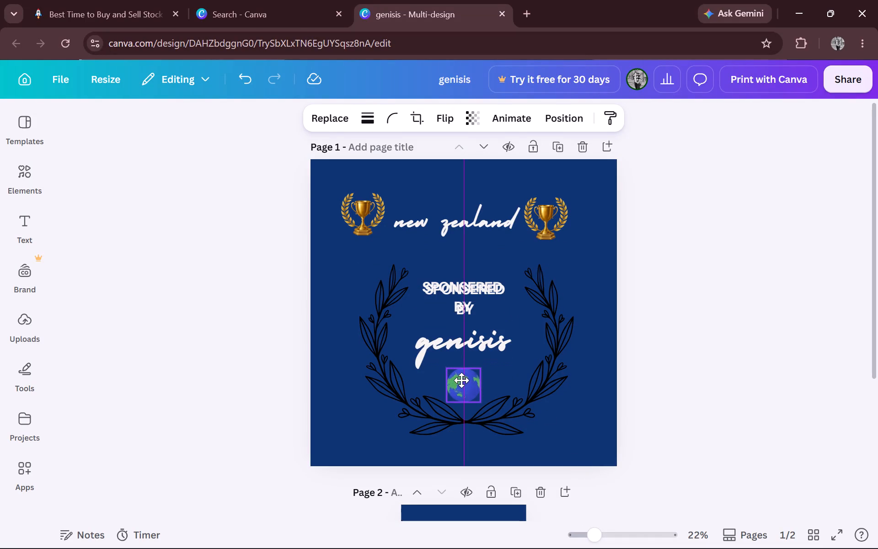
left_click_drag(461, 380, 459, 382)
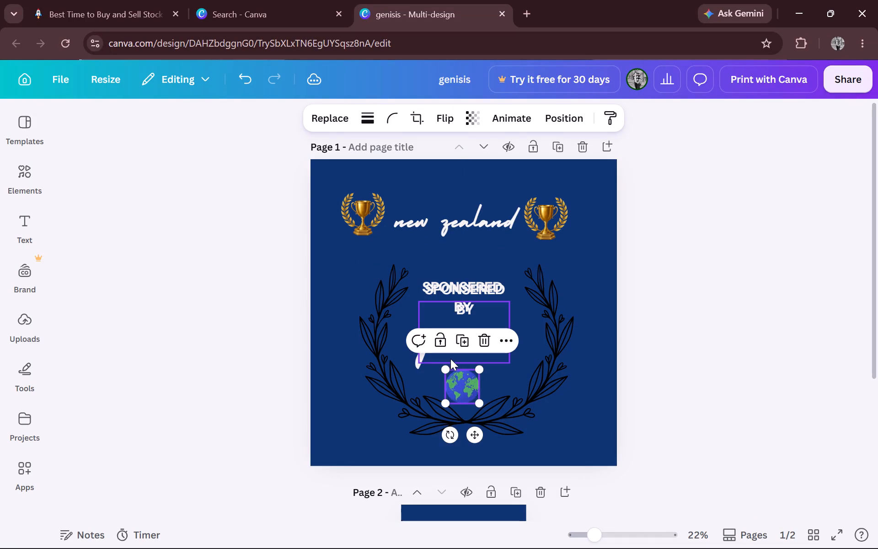
Look through page 1's layer list, including the overlapping layers view, and close it.
left_click(315, 296)
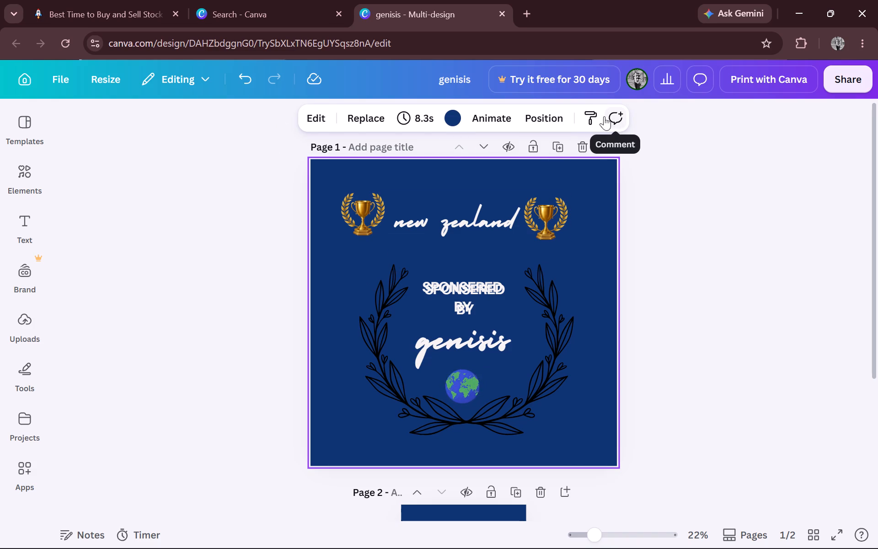
left_click(542, 111)
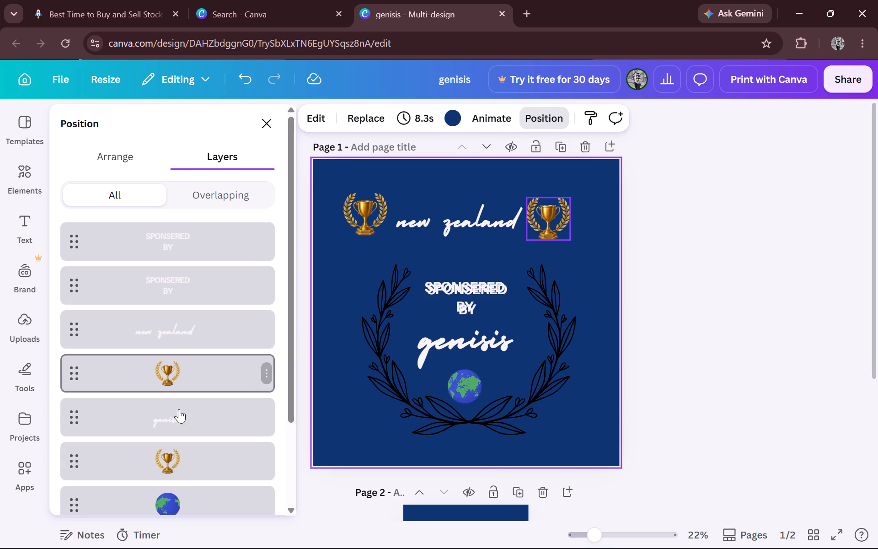
scroll(155, 314, "up", 1)
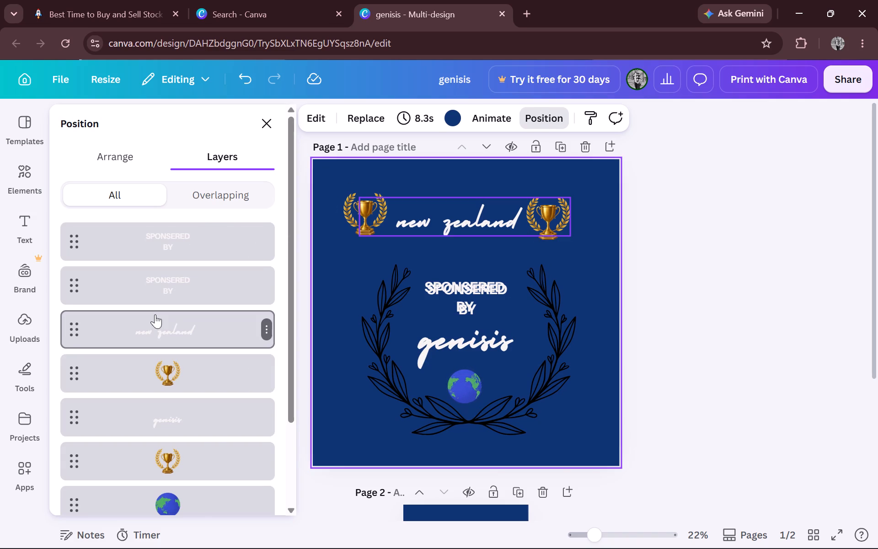
scroll(155, 314, "up", 1)
left_click(198, 188)
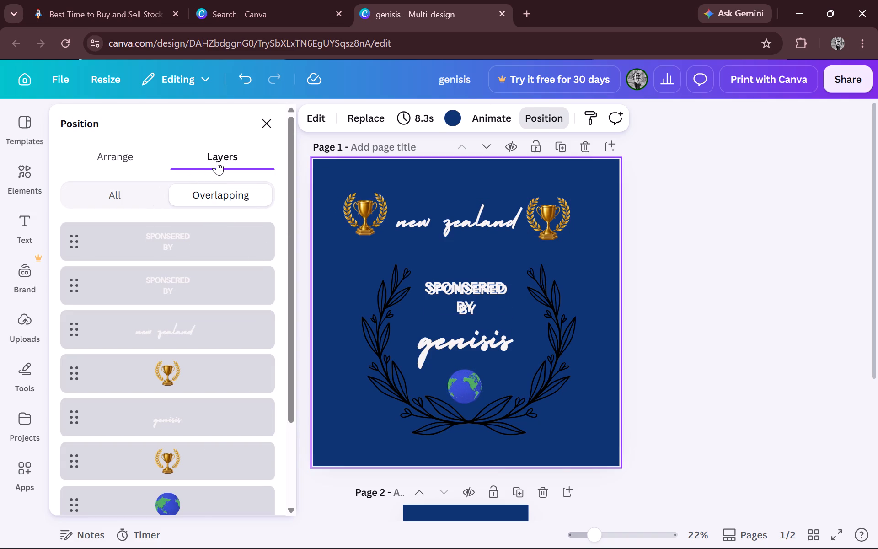
left_click(268, 135)
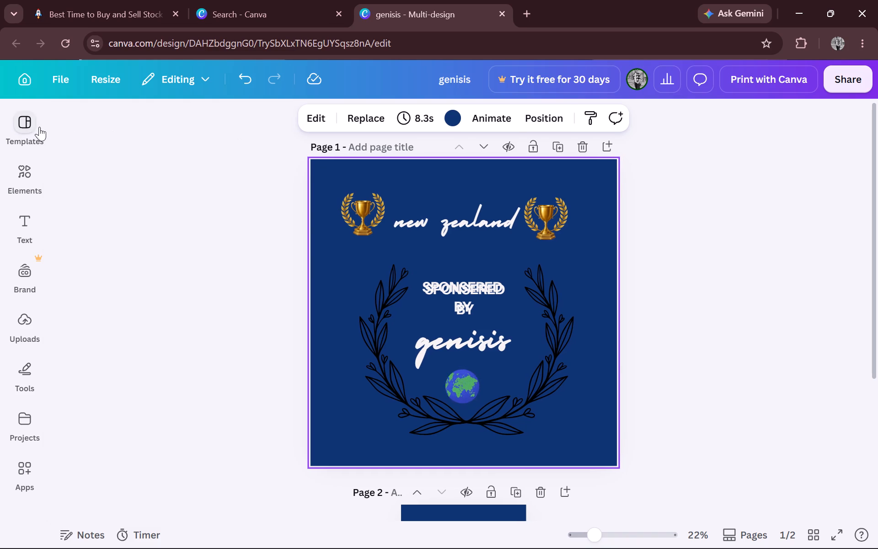